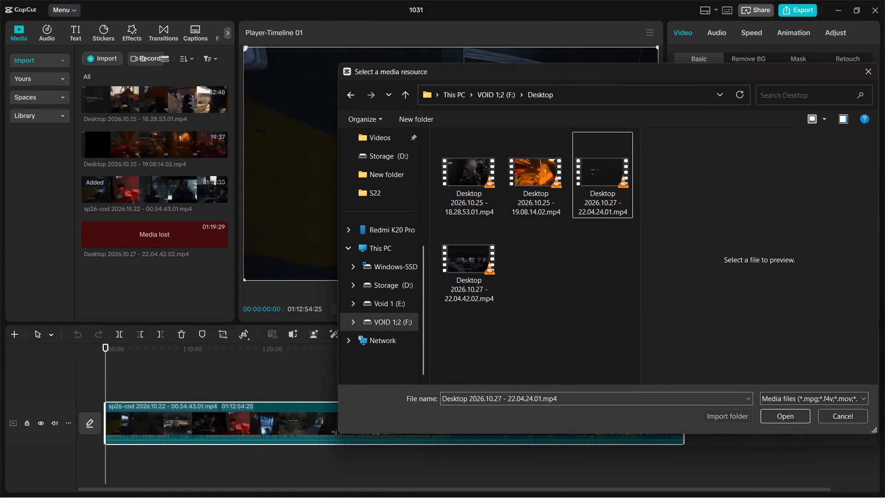
# Import the two recordings Desktop 2026.10.27 - 22.04.24.01.mp4 and Desktop 2026.10.27 - 22.04.42.02.mp4 into the project media.
pyautogui.moveTo(477, 267); pyautogui.dragTo(186, 265)
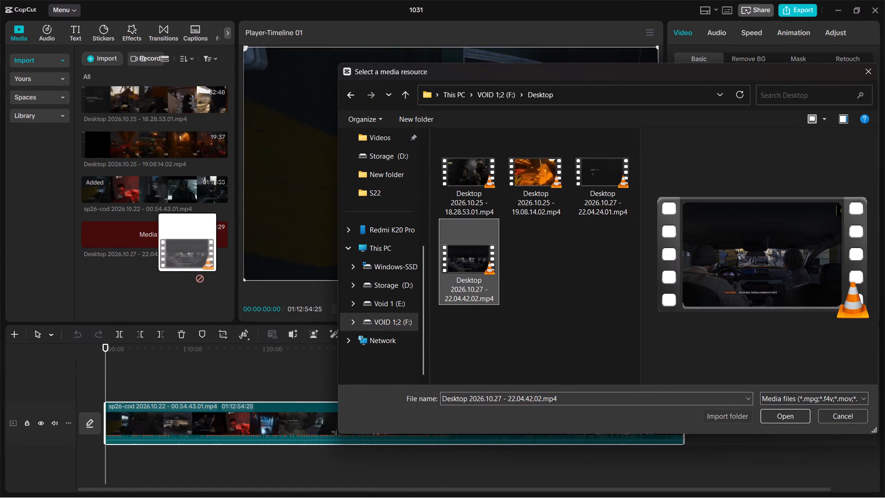
pyautogui.moveTo(186, 265); pyautogui.dragTo(160, 259)
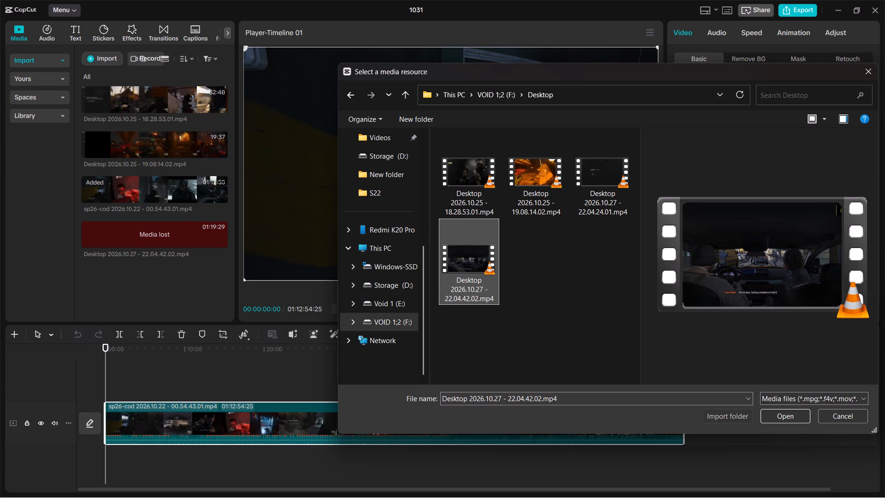
pyautogui.click(609, 186)
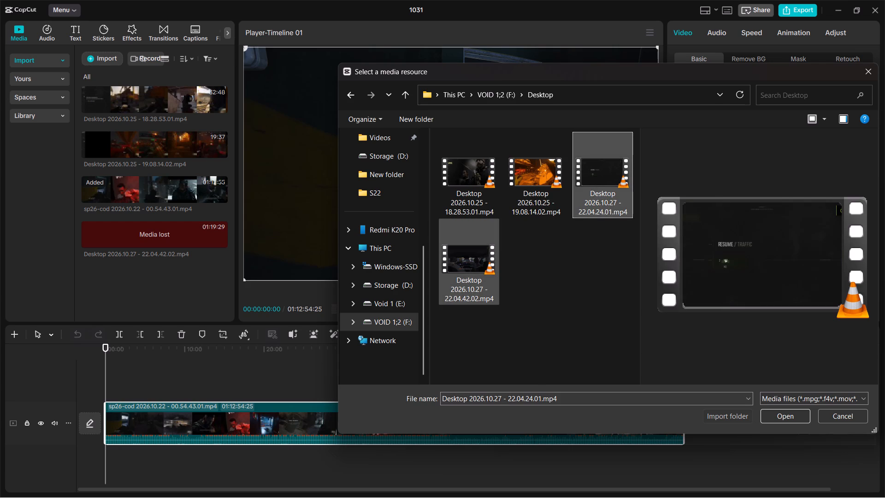
pyautogui.keyDown('ctrl'); pyautogui.click(475, 269); pyautogui.keyUp('ctrl')
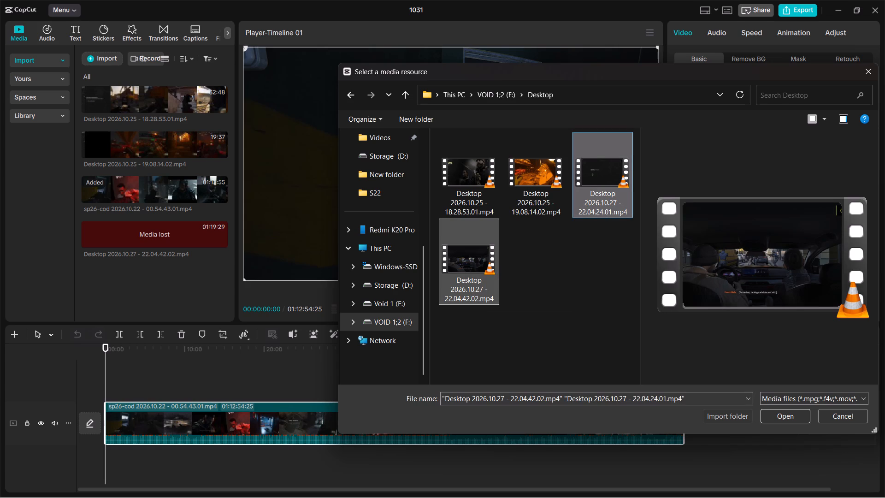
pyautogui.click(779, 418)
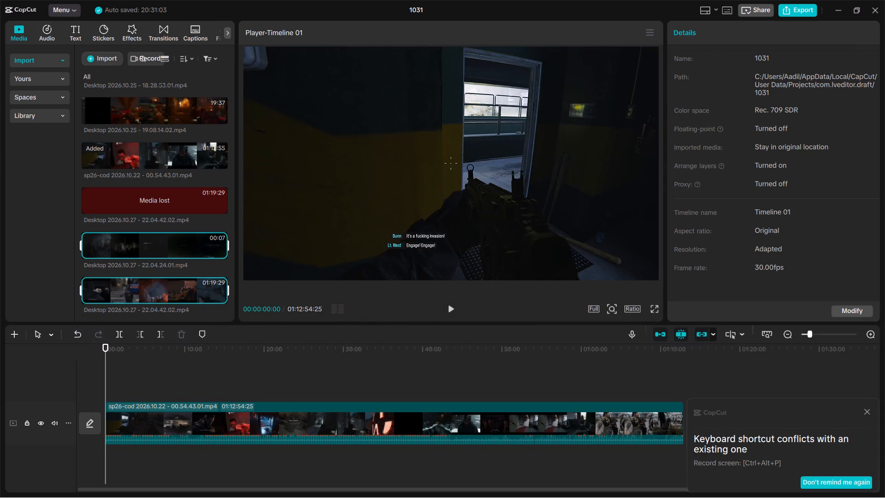
pyautogui.click(866, 409)
# Delete the lost-media entry of Desktop 2026.10.27 - 22.04.42.02.mp4 from the project media.
pyautogui.click(198, 205)
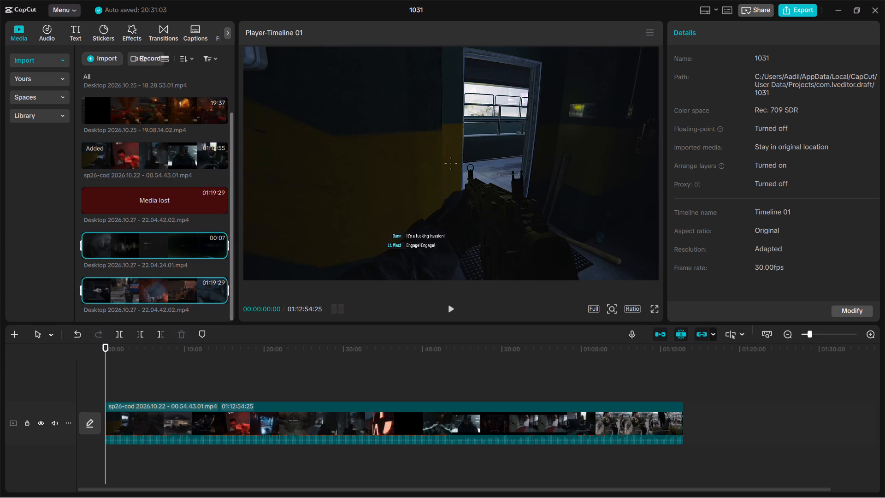
pyautogui.rightClick(191, 204)
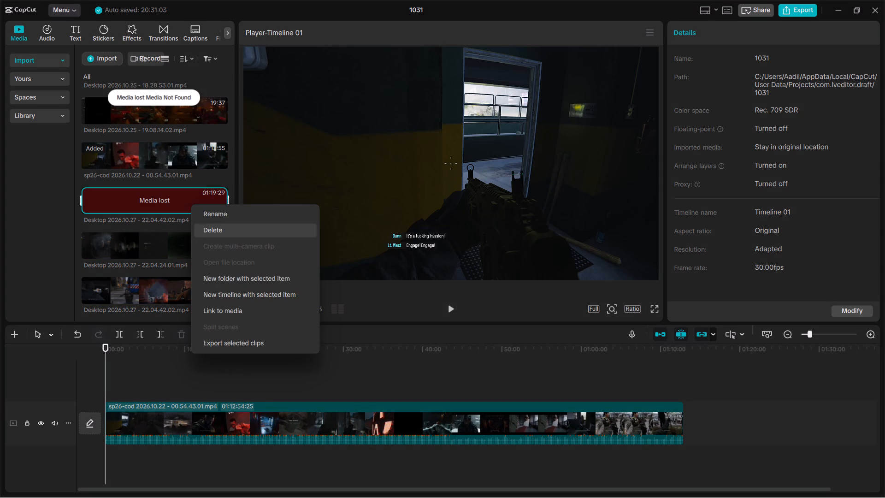
pyautogui.click(220, 232)
# Preview the two Desktop 2026.10.25 recordings and the sp26-cod recording at points near their beginnings.
pyautogui.scroll(3, 141, 158)
pyautogui.click(144, 107)
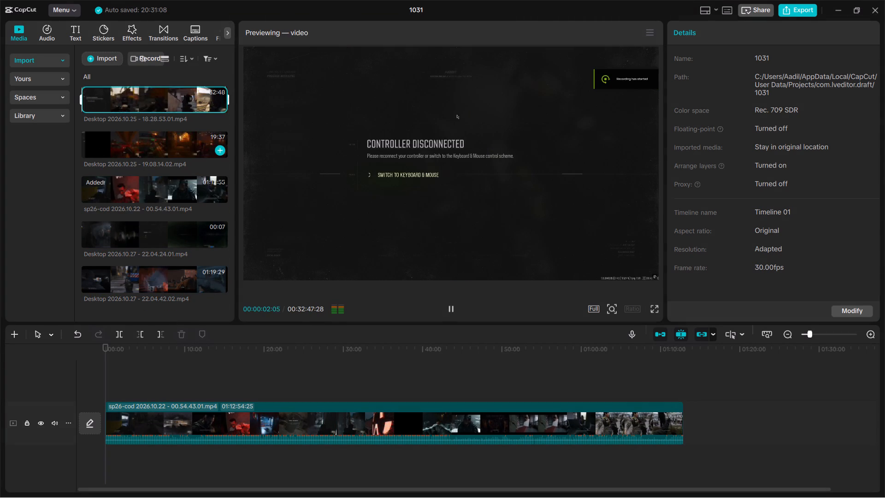
pyautogui.click(96, 97)
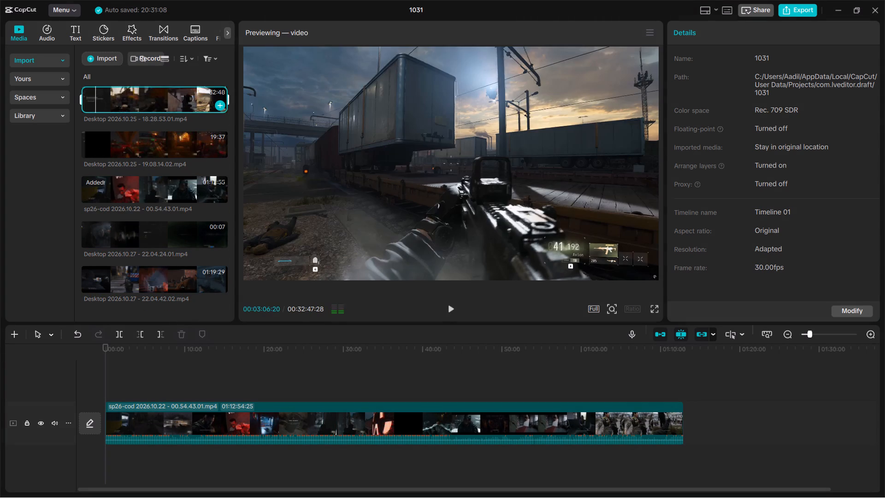
pyautogui.click(119, 149)
pyautogui.click(93, 146)
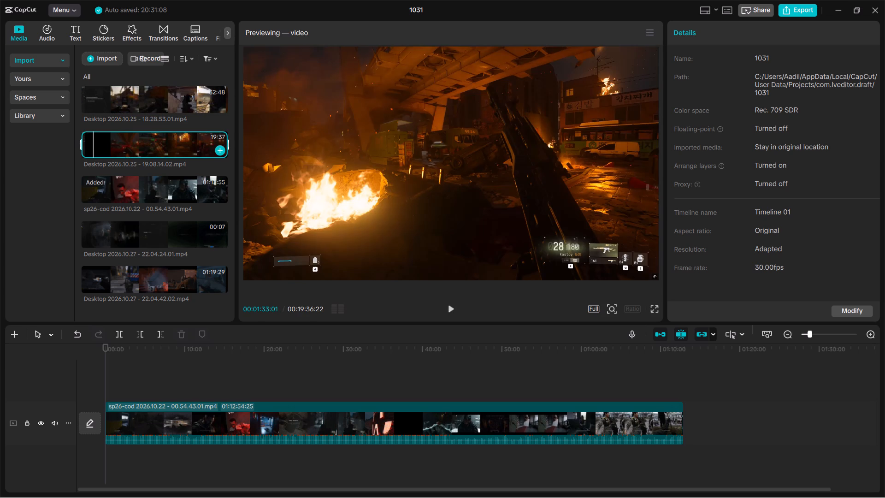
pyautogui.click(93, 197)
pyautogui.click(97, 193)
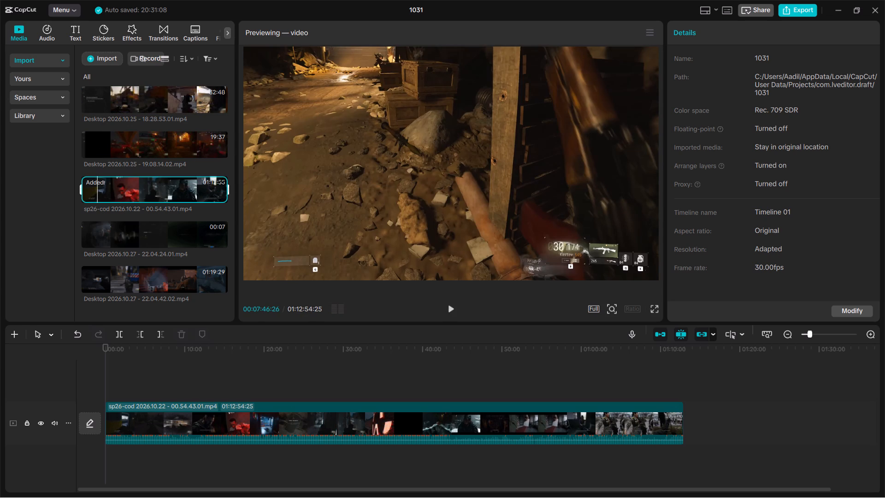
# Skim through the short clip Desktop 2026.10.27 - 22.04.24.01.mp4 and delete it from the project media.
pyautogui.click(94, 231)
pyautogui.click(97, 237)
pyautogui.click(112, 236)
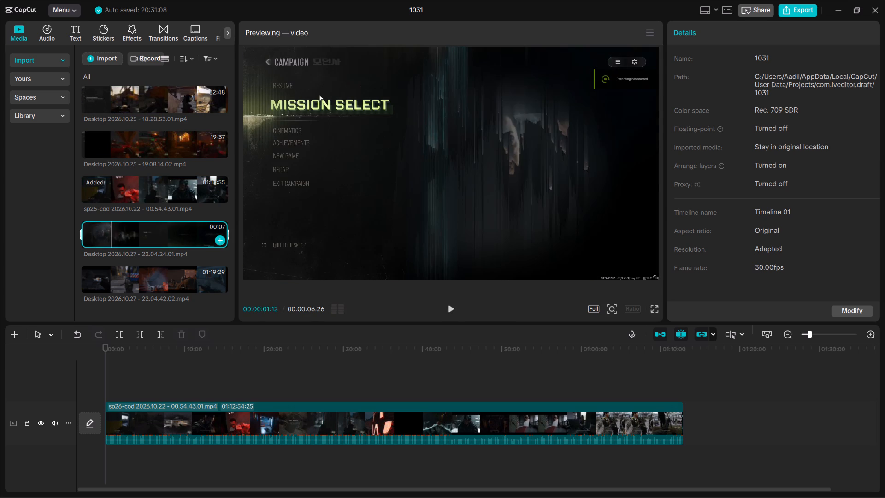
pyautogui.click(136, 235)
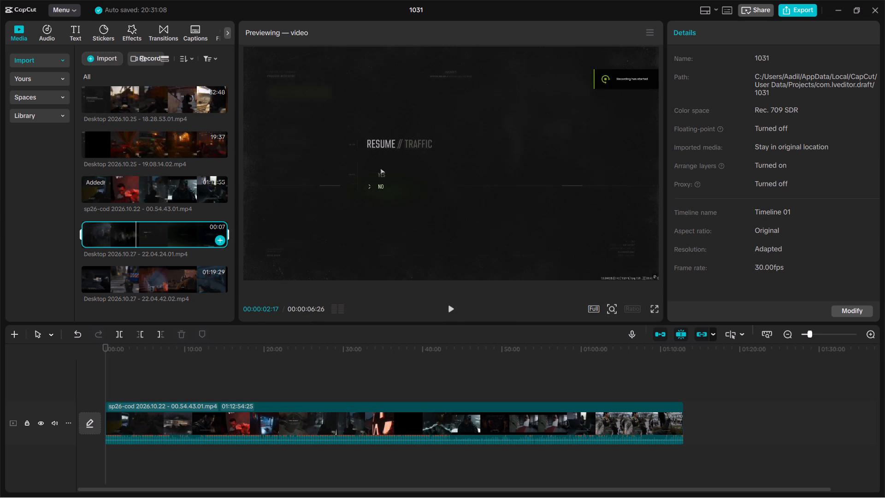
pyautogui.press('BackSpace')
# Preview the Desktop 2026.10.27 - 22.04.42.02.mp4 and sp26-cod recordings, and select the sp26-cod clip on the timeline.
pyautogui.click(88, 231)
pyautogui.click(100, 236)
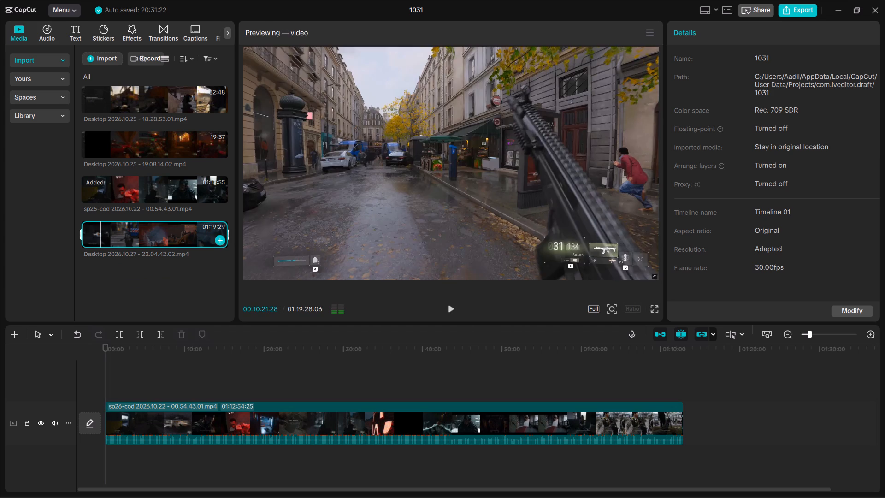
pyautogui.click(127, 196)
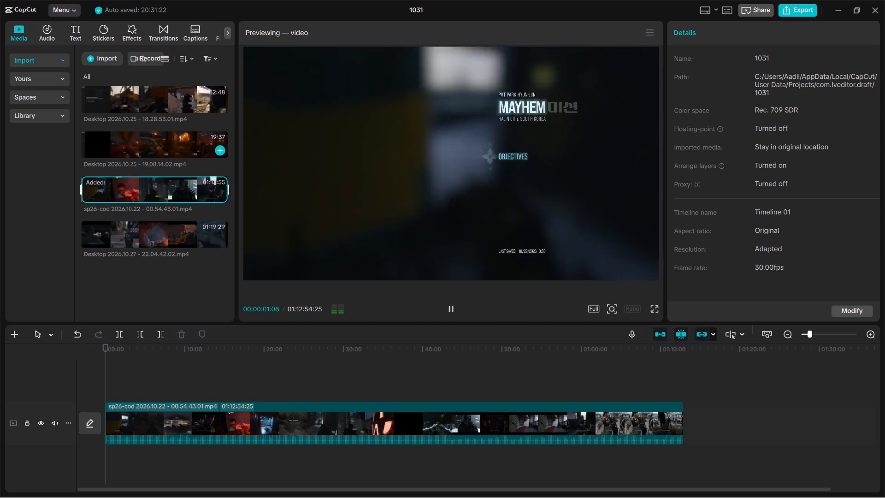
pyautogui.click(201, 356)
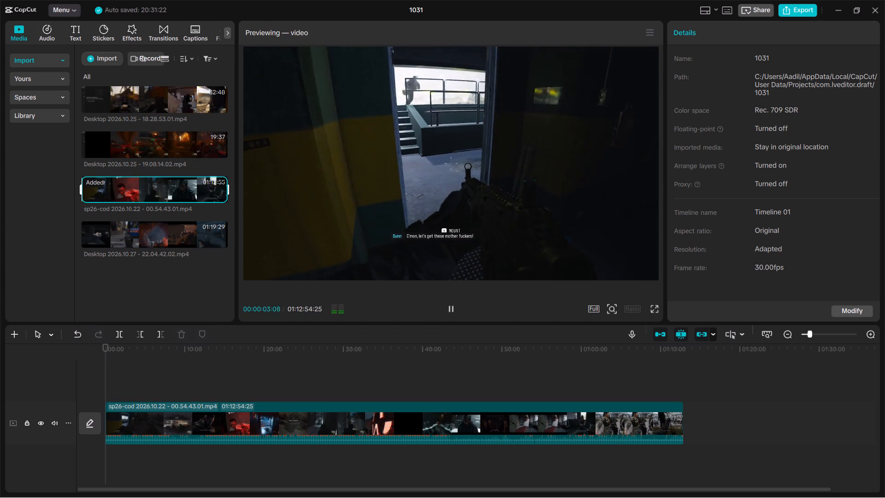
pyautogui.click(152, 404)
# Switch to the Agent Tickets page in the Opera browser.
pyautogui.hotkey('alt', 'Tab')
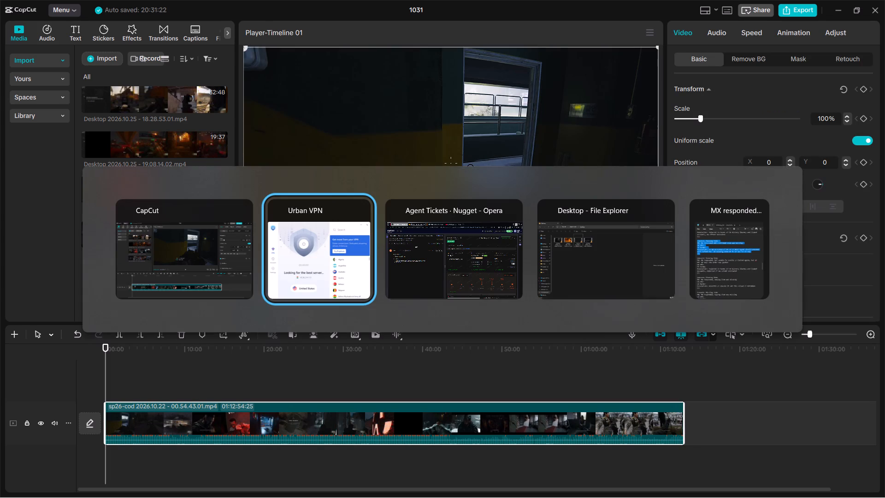
pyautogui.hotkey('alt', 'Tab')
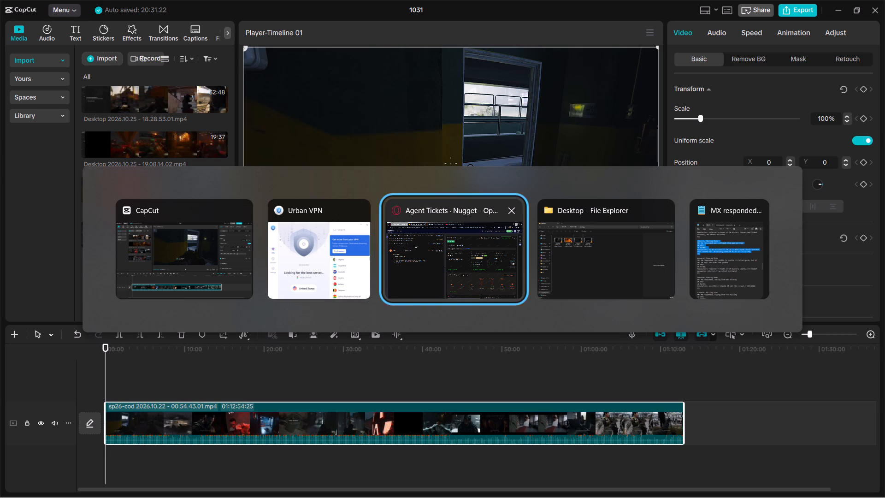
pyautogui.keyDown('alt'); pyautogui.click(665, 210); pyautogui.keyUp('alt')
pyautogui.hotkey('alt', 'Tab')
pyautogui.hotkey('alt', 'Tab')
pyautogui.hotkey('alt', 'Tab')
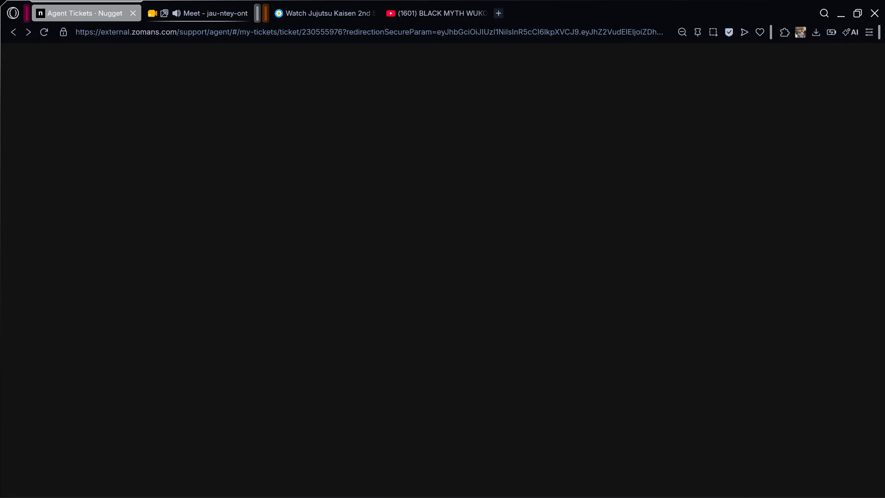
pyautogui.scroll(1, 596, 253)
pyautogui.scroll(-1, 596, 255)
pyautogui.scroll(1, 596, 255)
pyautogui.scroll(-2, 596, 255)
pyautogui.scroll(4, 596, 255)
pyautogui.scroll(-1, 598, 256)
pyautogui.scroll(-2, 686, 362)
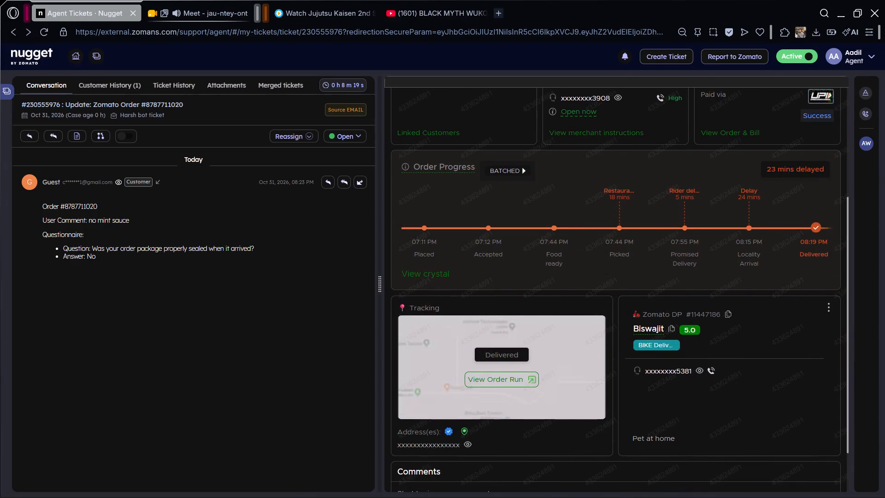
pyautogui.click(711, 370)
pyautogui.click(787, 357)
pyautogui.click(804, 338)
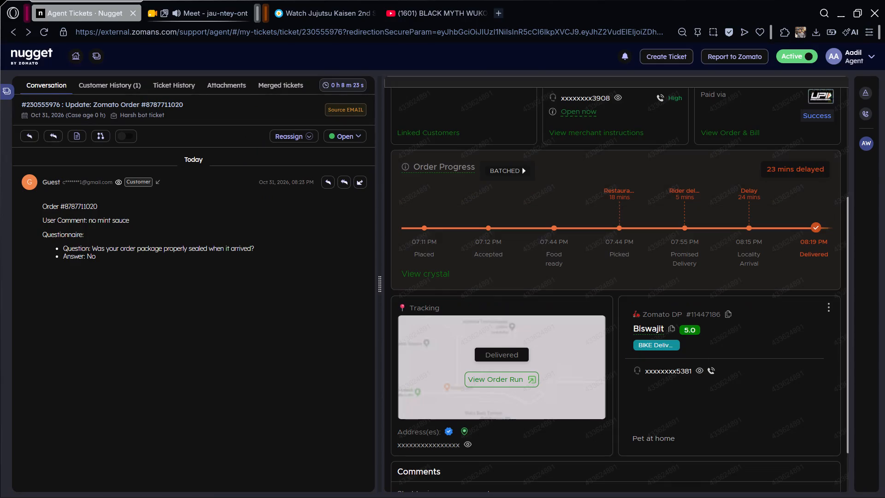
pyautogui.click(712, 371)
pyautogui.click(790, 343)
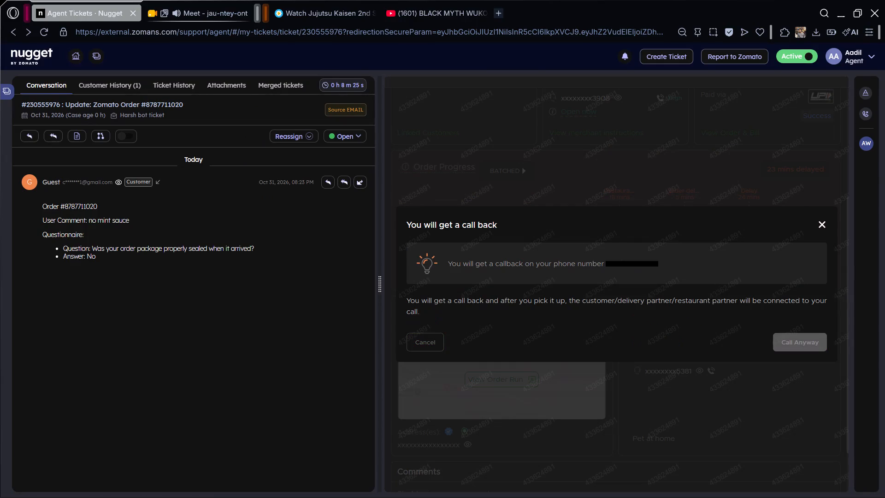
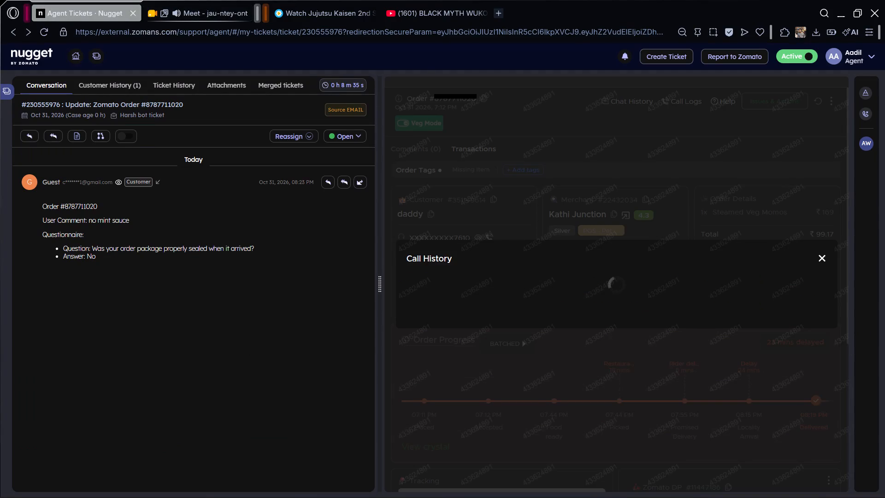
# Open the order's call history.
pyautogui.doubleClick(684, 101)
# Fill the ticket properties with restaurant call status Unresponsive, ticket status REJECTED and Harsh Bot refund amount 0.
pyautogui.click(865, 89)
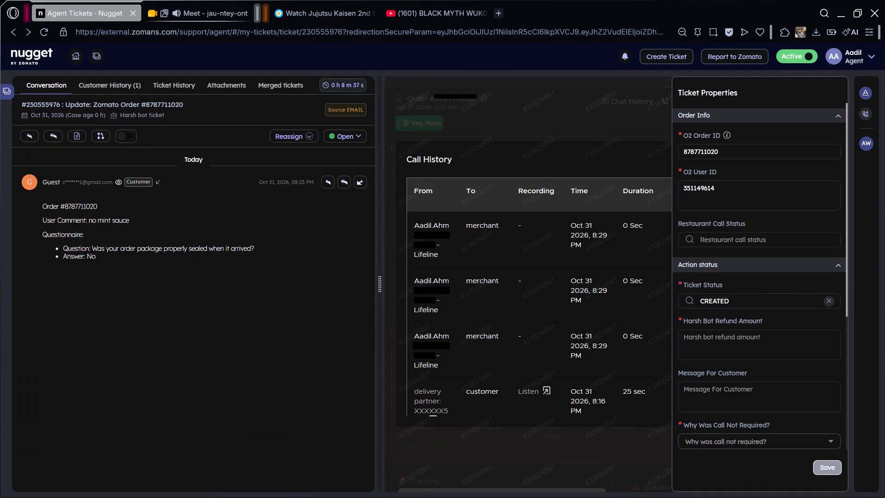
pyautogui.click(737, 243)
pyautogui.click(721, 276)
pyautogui.click(762, 299)
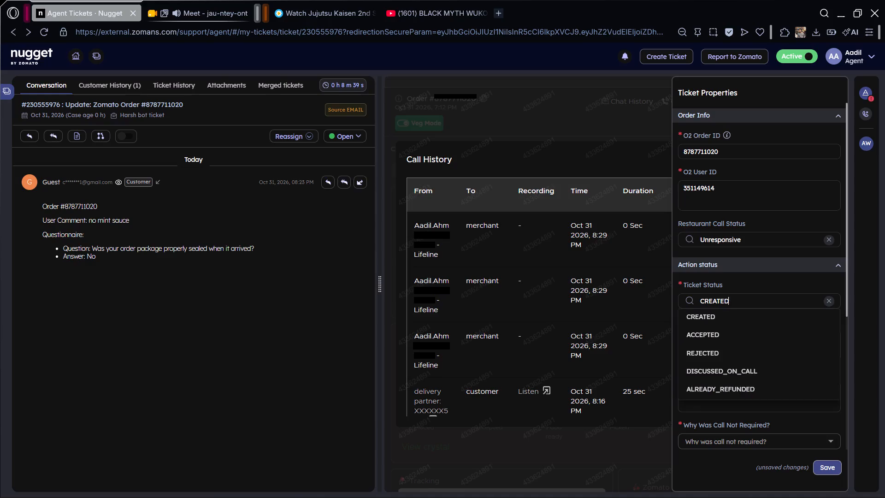
pyautogui.doubleClick(717, 348)
pyautogui.press('0')
# Select one reason for why the call was not required in the ticket properties.
pyautogui.scroll(-1, 728, 311)
pyautogui.scroll(1, 728, 311)
pyautogui.scroll(-7, 728, 311)
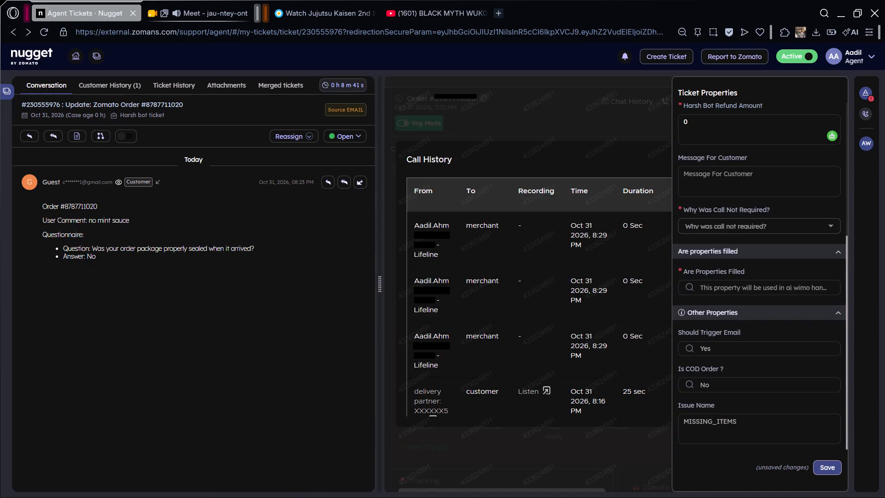
pyautogui.click(736, 231)
pyautogui.scroll(-2, 734, 286)
pyautogui.scroll(1, 731, 308)
pyautogui.scroll(-2, 731, 311)
pyautogui.scroll(1, 730, 325)
pyautogui.scroll(-3, 730, 331)
pyautogui.click(721, 334)
pyautogui.click(720, 343)
pyautogui.click(719, 367)
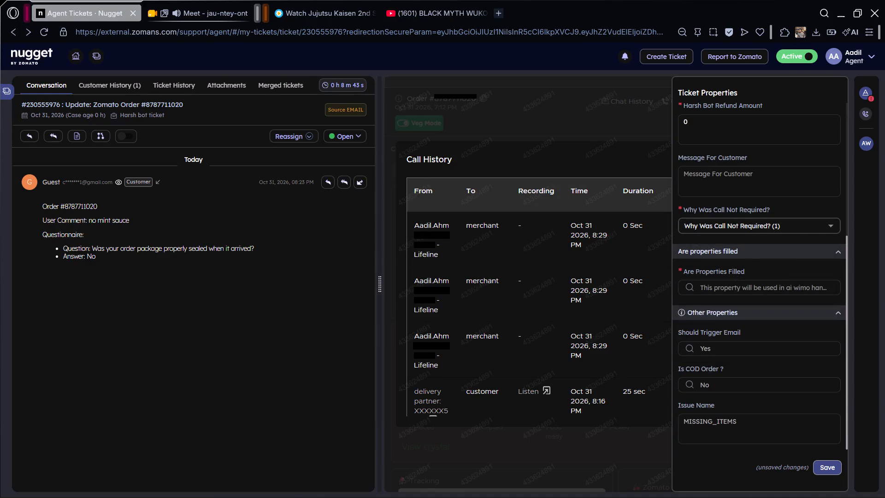
# Set Are Properties Filled to Yes, and close the ticket properties and the call history.
pyautogui.click(720, 290)
pyautogui.click(705, 302)
pyautogui.scroll(1, 703, 303)
pyautogui.scroll(-1, 703, 303)
pyautogui.scroll(1, 703, 303)
pyautogui.scroll(-1, 703, 303)
pyautogui.scroll(1, 705, 298)
pyautogui.scroll(-1, 708, 293)
pyautogui.scroll(1, 713, 288)
pyautogui.scroll(-2, 718, 283)
pyautogui.scroll(2, 733, 270)
pyautogui.click(865, 95)
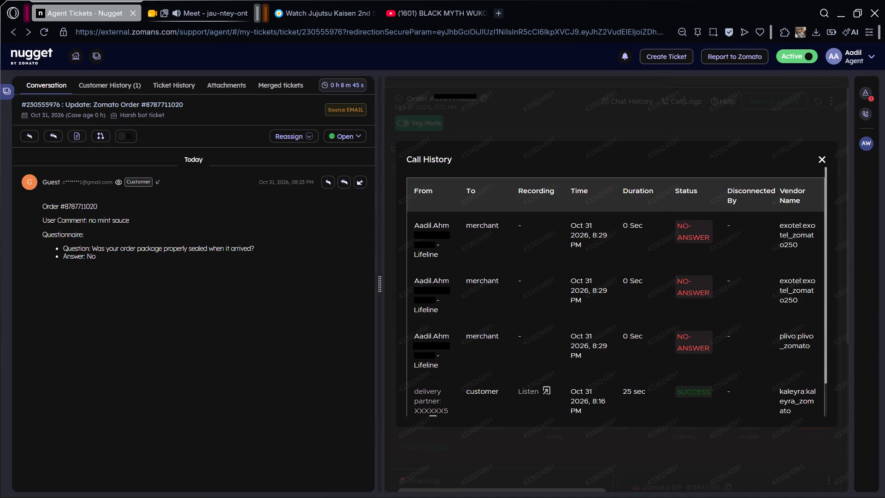
pyautogui.click(828, 159)
# Check the customer's linked accounts for the order.
pyautogui.click(449, 299)
pyautogui.click(445, 316)
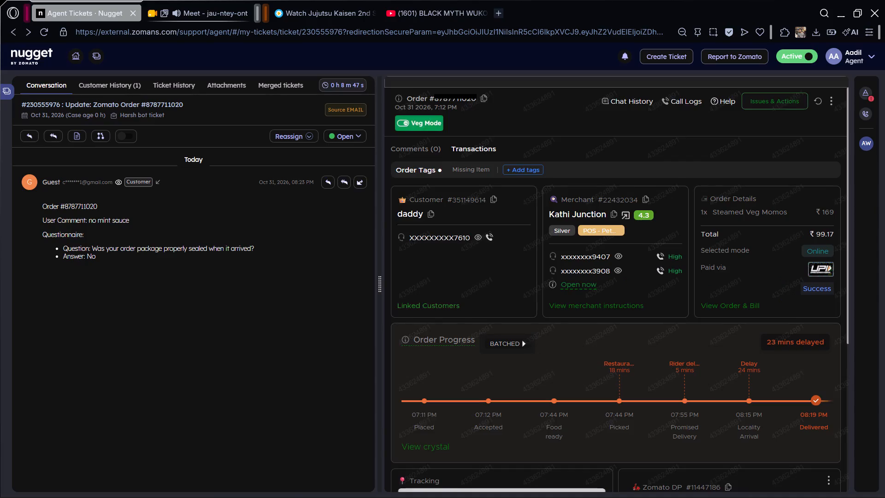
pyautogui.click(435, 310)
pyautogui.click(504, 424)
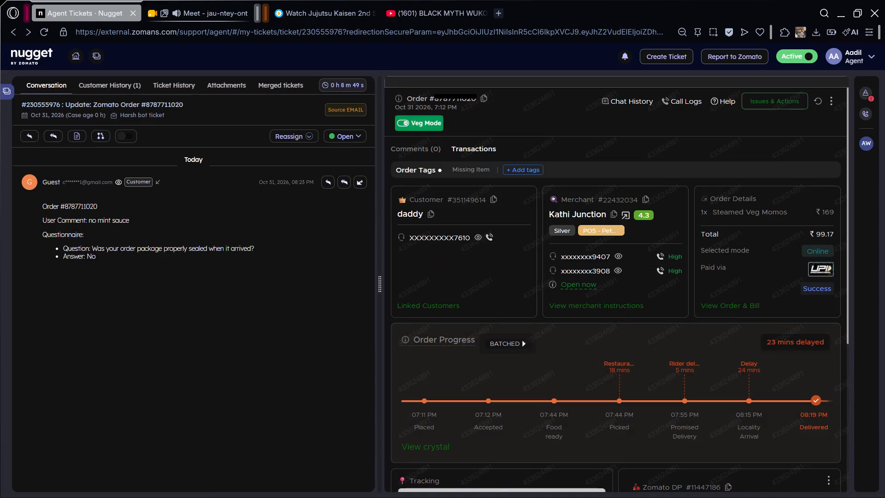
# Start a private note and copy the missing-item template with MX ur, DP ur and CX karma iron from Notepad.
pyautogui.click(77, 141)
pyautogui.click(490, 248)
pyautogui.hotkey('alt', 'Tab')
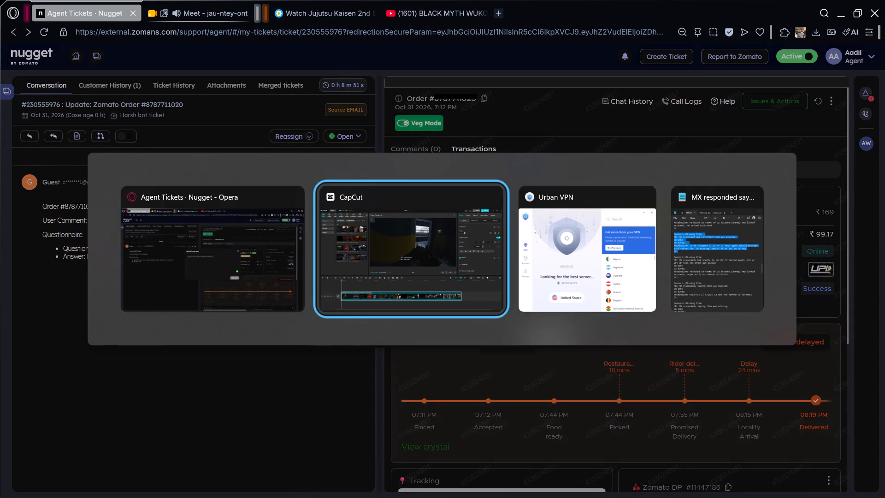
pyautogui.hotkey('alt', 'Tab')
pyautogui.hotkey('alt', 'Tab')
pyautogui.scroll(-4, 349, 309)
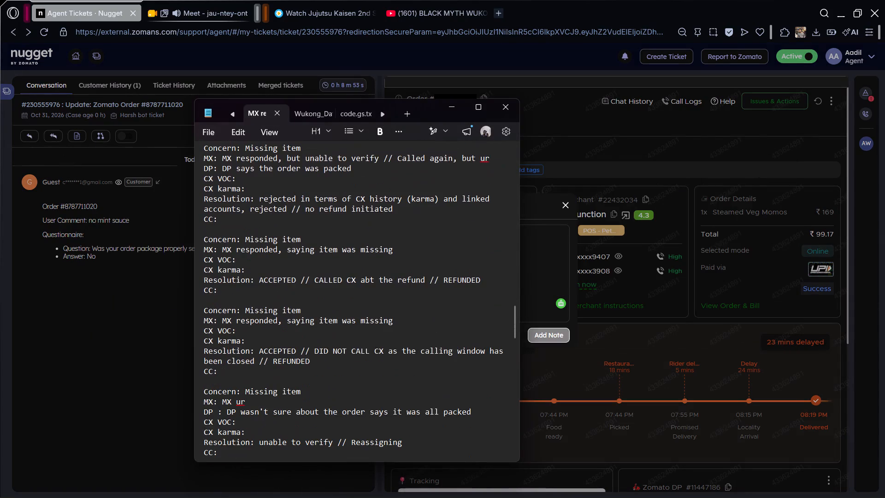
pyautogui.scroll(-6, 279, 331)
pyautogui.scroll(3, 242, 367)
pyautogui.scroll(-1, 242, 367)
pyautogui.scroll(4, 242, 367)
pyautogui.scroll(-2, 248, 364)
pyautogui.scroll(1, 248, 364)
pyautogui.scroll(-3, 248, 364)
pyautogui.scroll(1, 301, 344)
pyautogui.scroll(-1, 301, 344)
pyautogui.scroll(4, 301, 344)
pyautogui.scroll(-1, 302, 344)
pyautogui.scroll(3, 302, 344)
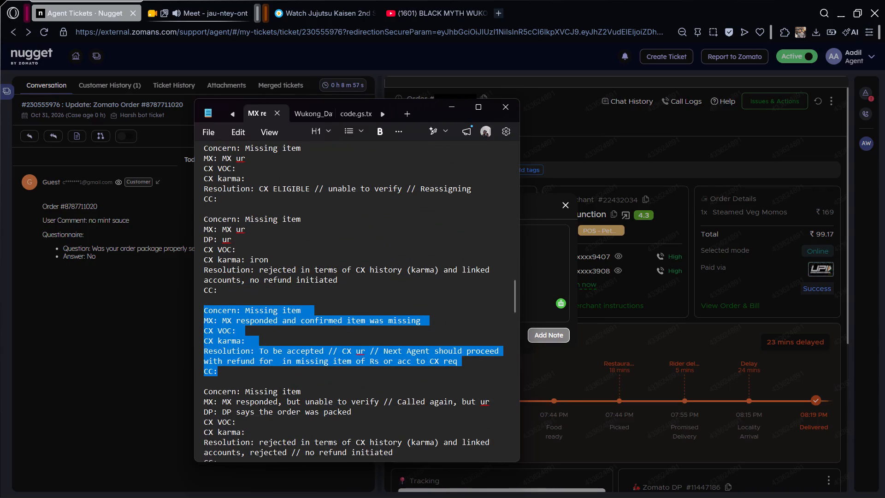
pyautogui.moveTo(222, 282); pyautogui.dragTo(198, 230)
pyautogui.click(213, 282)
pyautogui.moveTo(220, 286); pyautogui.dragTo(196, 213)
pyautogui.hotkey('ctrl', 'c')
# Paste the copied template into the ticket's private note and close the note window.
pyautogui.keyDown('ctrl'); pyautogui.click(536, 274); pyautogui.keyUp('ctrl')
pyautogui.hotkey('ctrl', 'v')
pyautogui.click(561, 204)
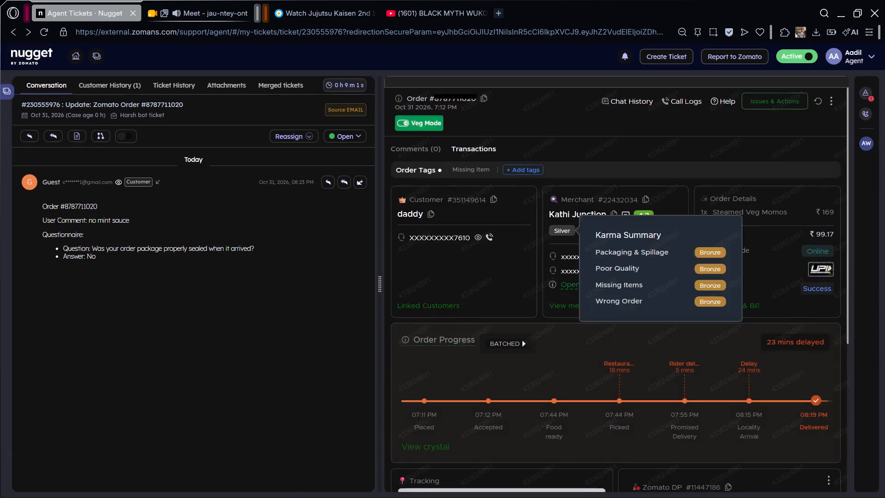
# Check the customer's linked accounts again.
pyautogui.click(444, 304)
pyautogui.click(514, 401)
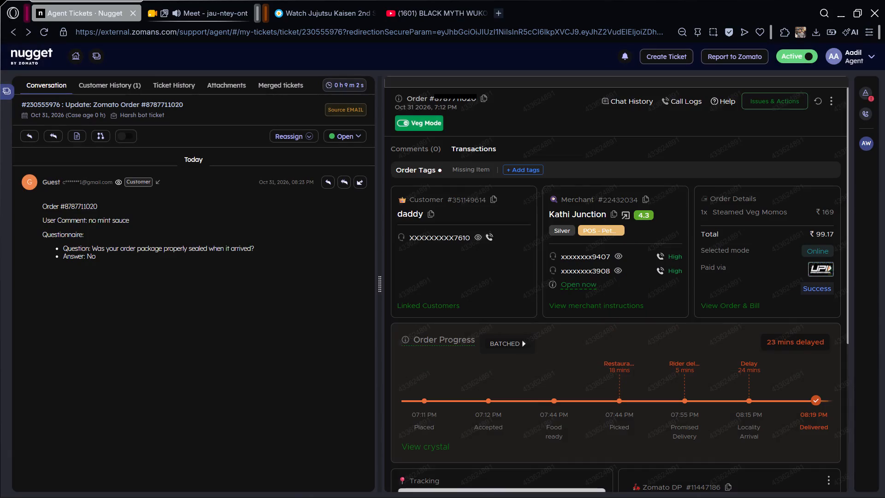
# Copy the user comment "no mint sauce" from the ticket into the private note's CX VOC line.
pyautogui.moveTo(147, 218); pyautogui.dragTo(88, 216)
pyautogui.hotkey('ctrl', 'c')
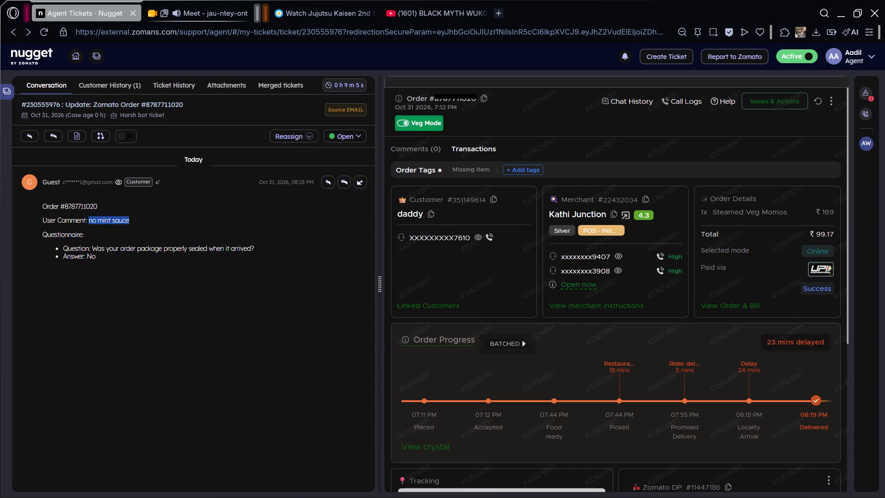
pyautogui.keyDown('ctrl'); pyautogui.click(77, 142); pyautogui.keyUp('ctrl')
pyautogui.keyDown('ctrl'); pyautogui.click(363, 250); pyautogui.keyUp('ctrl')
pyautogui.keyDown('ctrl'); pyautogui.click(359, 252); pyautogui.keyUp('ctrl')
pyautogui.keyDown('ctrl'); pyautogui.click(357, 255); pyautogui.keyUp('ctrl')
pyautogui.hotkey('ctrl', 'v')
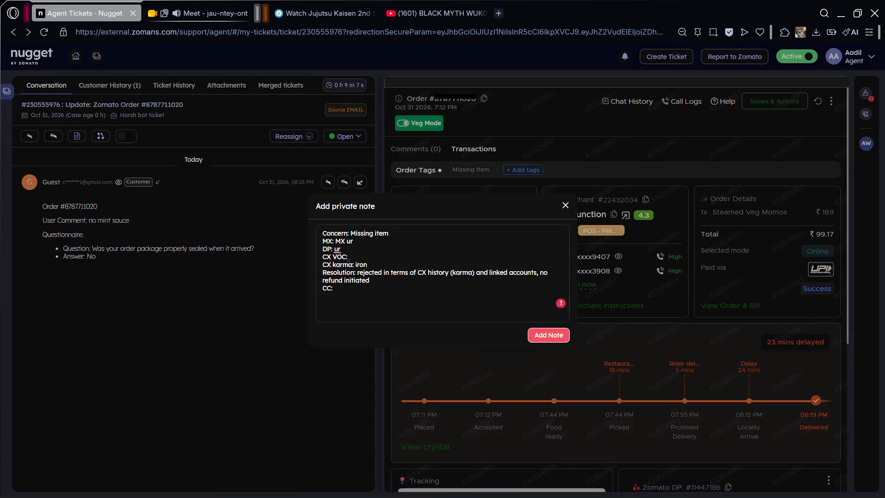
# Delete "and linked accounts" from the Resolution line of the private note.
pyautogui.click(431, 284)
pyautogui.moveTo(477, 272); pyautogui.dragTo(535, 271)
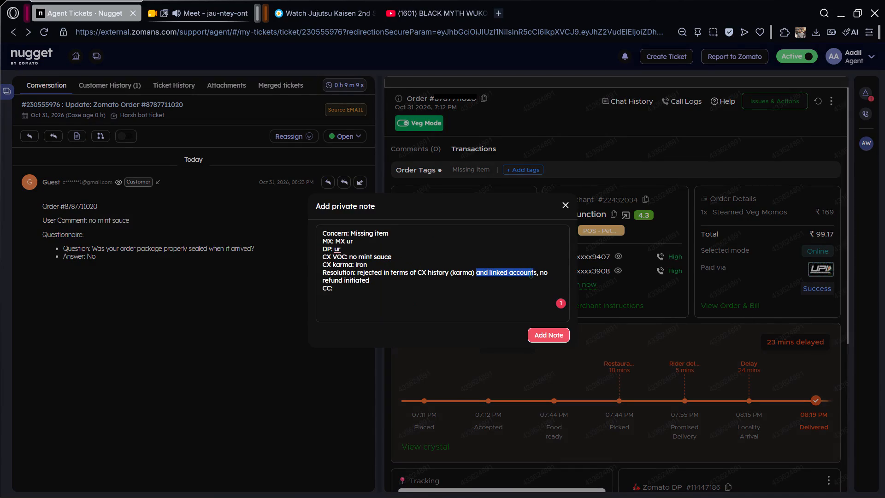
pyautogui.moveTo(535, 271); pyautogui.dragTo(536, 271)
pyautogui.press('BackSpace')
# Enter 1 on the CC line of the private note.
pyautogui.click(384, 274)
pyautogui.click(371, 285)
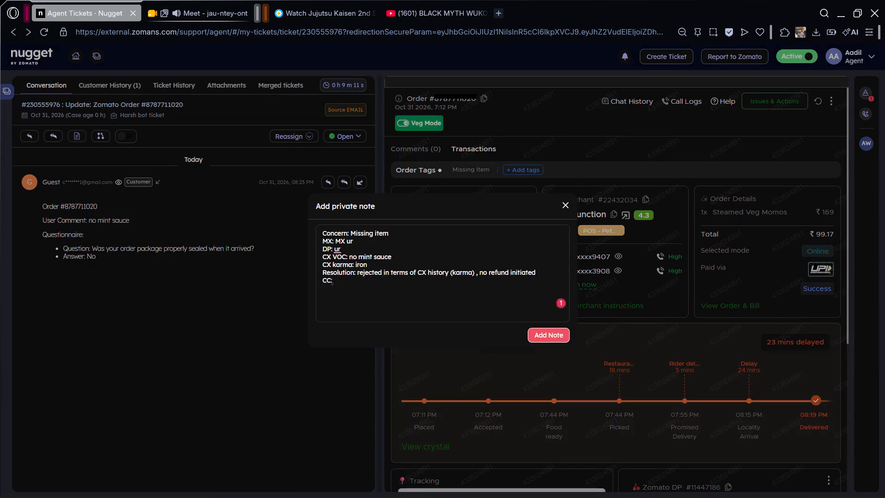
pyautogui.click(363, 281)
pyautogui.press('space')
pyautogui.write('1')
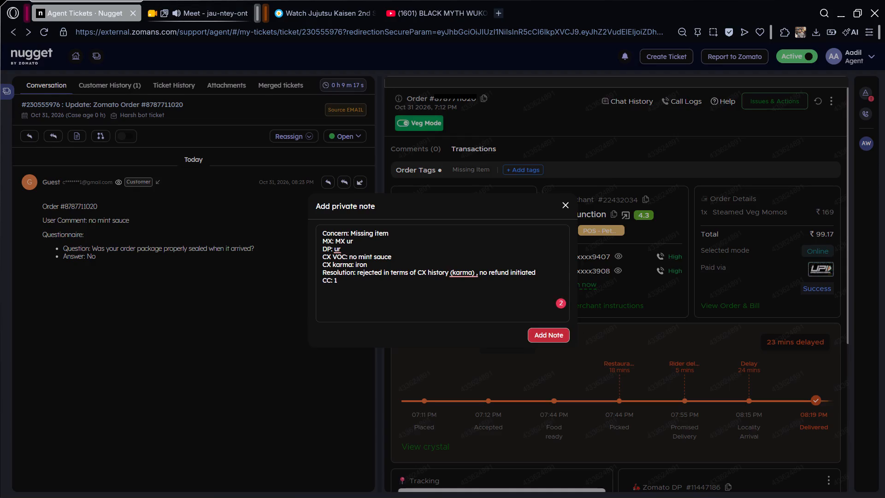
pyautogui.moveTo(548, 333); pyautogui.dragTo(496, 305)
pyautogui.click(495, 304)
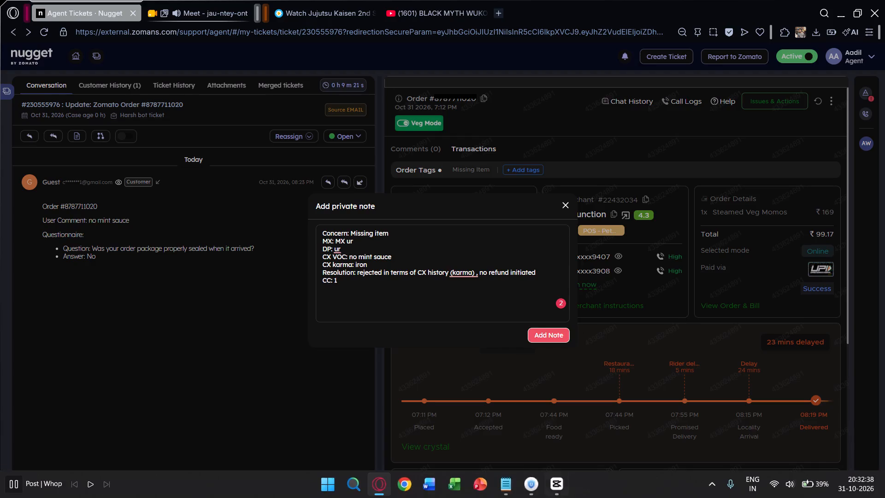
# Run a PC boost in Microsoft PC Manager, close it and go back to the private note.
pyautogui.click(705, 490)
pyautogui.click(712, 421)
pyautogui.click(552, 246)
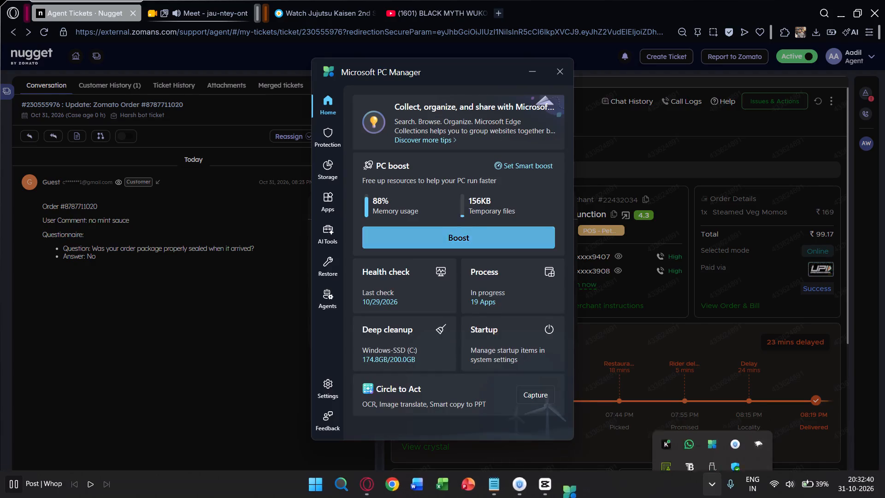
pyautogui.click(565, 64)
pyautogui.click(400, 286)
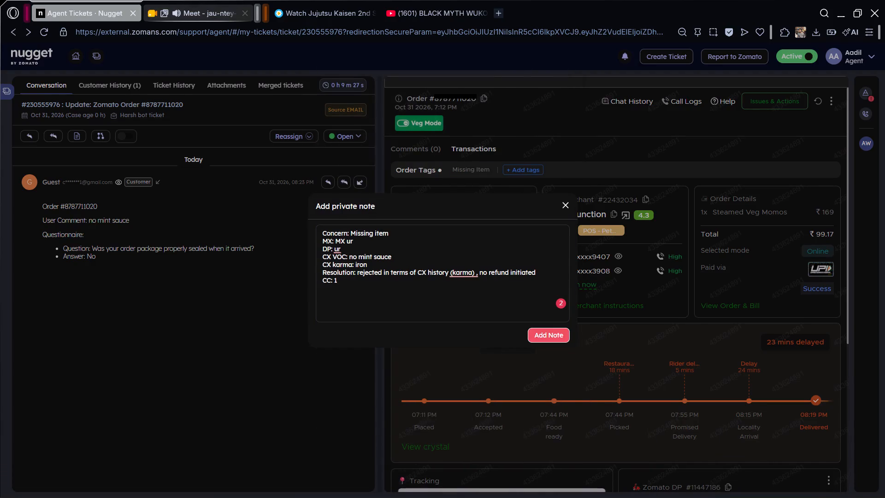
# Set the private note aside and check the order's call logs.
pyautogui.moveTo(552, 339); pyautogui.dragTo(490, 306)
pyautogui.click(565, 202)
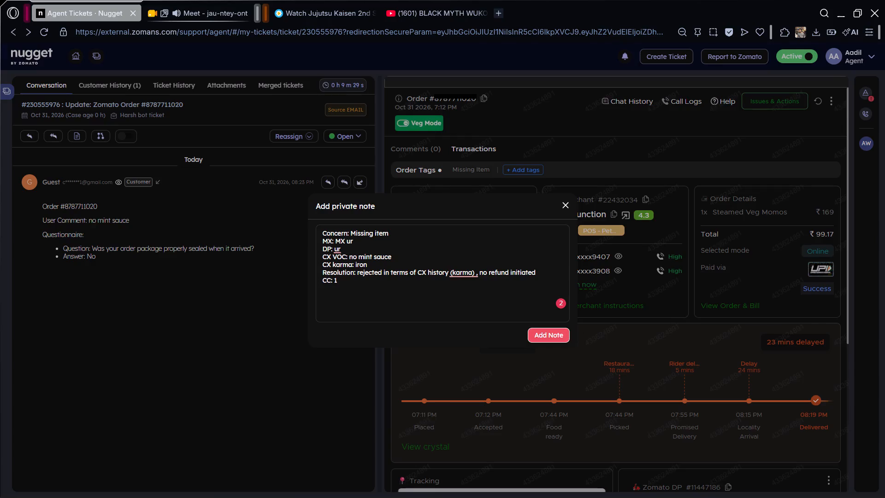
pyautogui.click(674, 101)
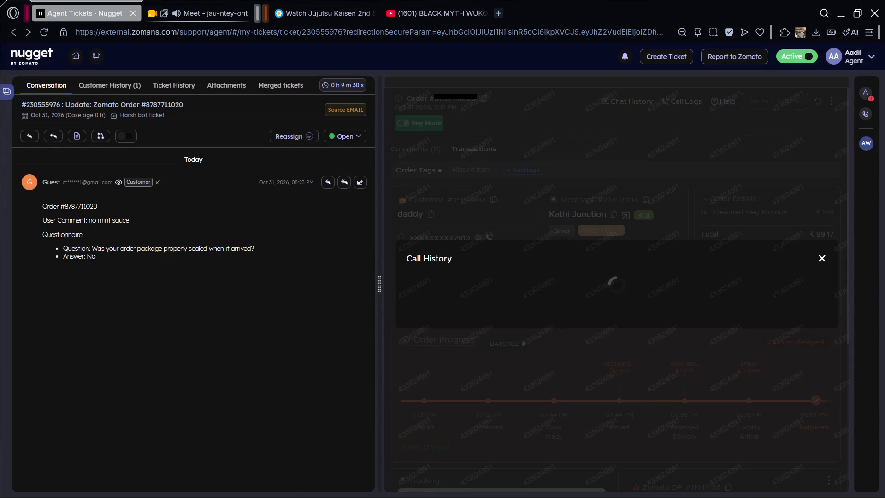
pyautogui.click(674, 101)
# Reopen the drafted private note and add it to the ticket.
pyautogui.click(74, 138)
pyautogui.click(545, 334)
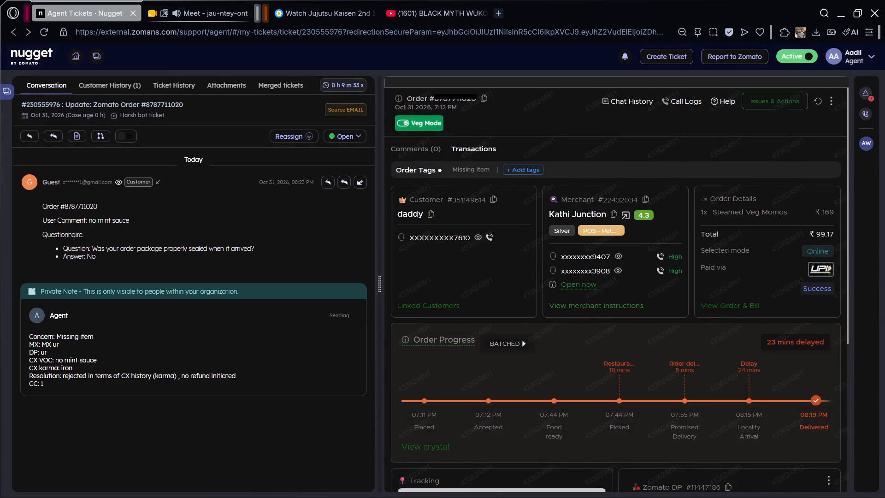
# Save the changed ticket properties.
pyautogui.click(861, 96)
pyautogui.click(836, 470)
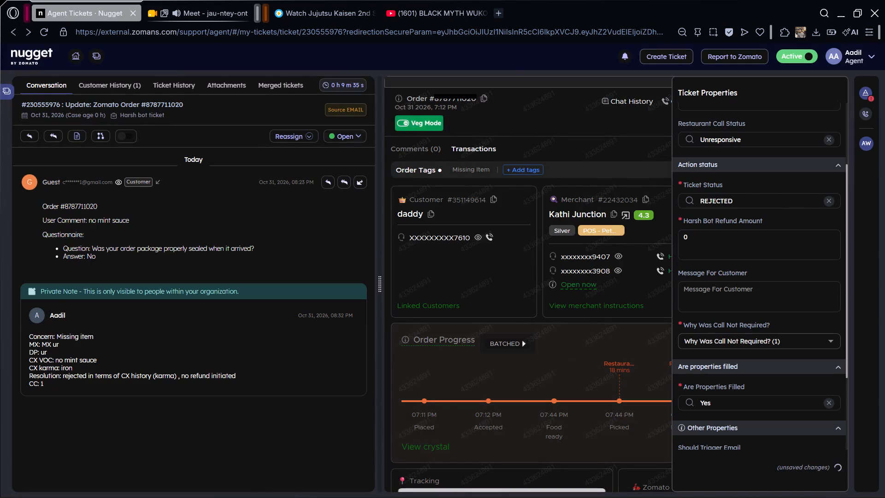
# Change the ticket's status to Closed.
pyautogui.click(342, 130)
pyautogui.click(299, 172)
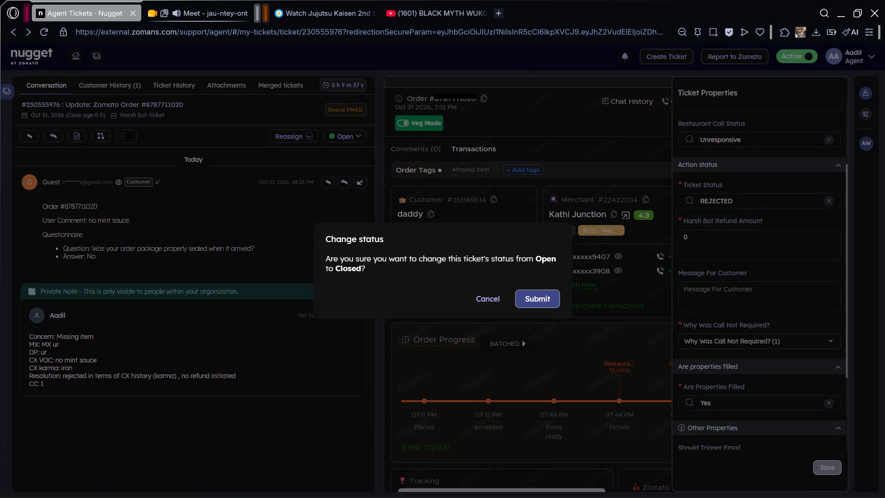
pyautogui.click(515, 293)
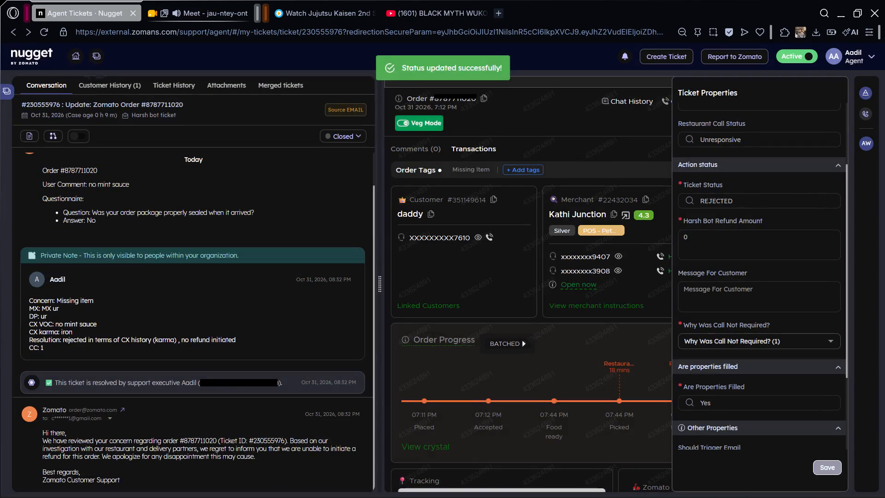
# Leave the closed ticket and go back to the My Tickets page.
pyautogui.click(94, 57)
pyautogui.click(434, 238)
pyautogui.press('z')
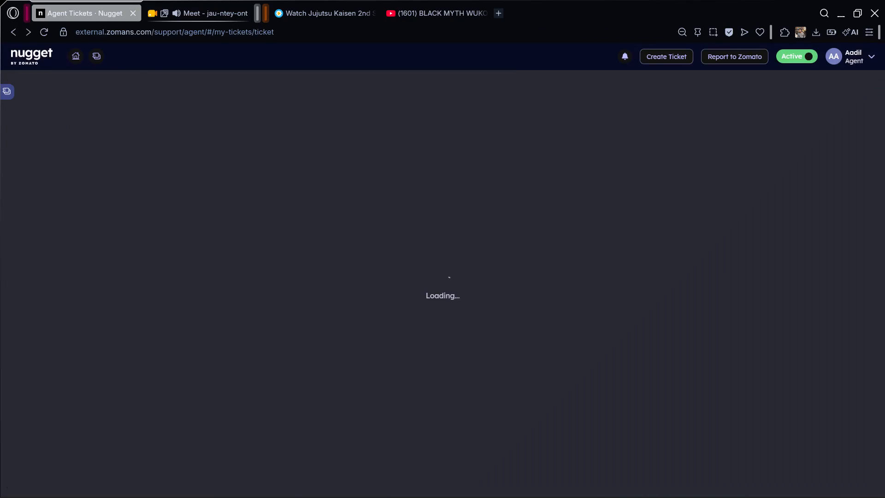
# Switch to CapCut, show the sp26-cod clip's Adjust settings and move the playhead to about 00:14:22.
pyautogui.hotkey('alt', 'Tab')
pyautogui.hotkey('alt', 'Tab')
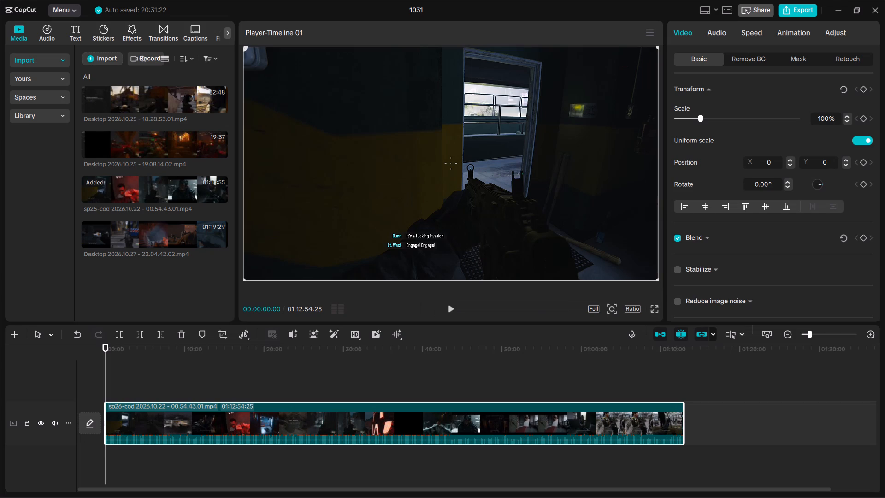
pyautogui.click(837, 39)
pyautogui.click(836, 36)
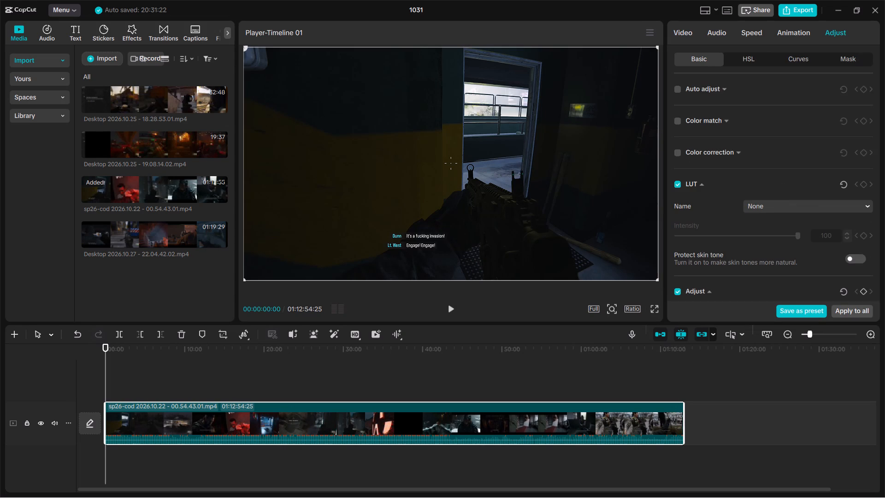
pyautogui.moveTo(193, 354); pyautogui.dragTo(219, 351)
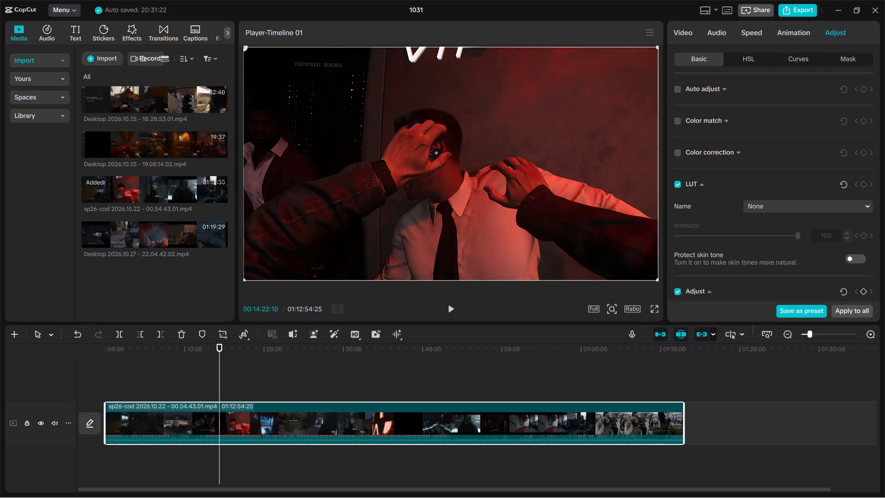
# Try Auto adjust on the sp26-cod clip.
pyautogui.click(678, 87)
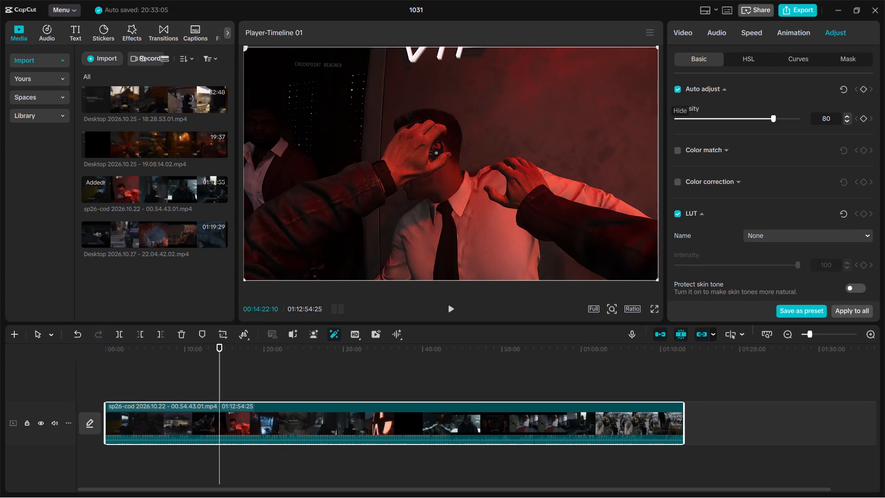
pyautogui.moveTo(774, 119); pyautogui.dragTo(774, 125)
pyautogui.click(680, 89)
# Set the sp26-cod clip's Sharpen effect to 20 and its Clarity to 8.
pyautogui.scroll(-2, 709, 142)
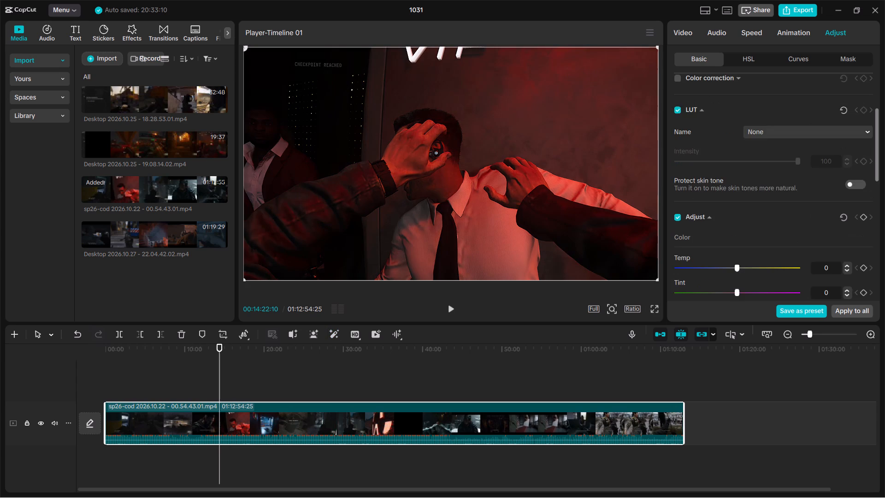
pyautogui.scroll(-3, 709, 149)
pyautogui.scroll(-1, 717, 190)
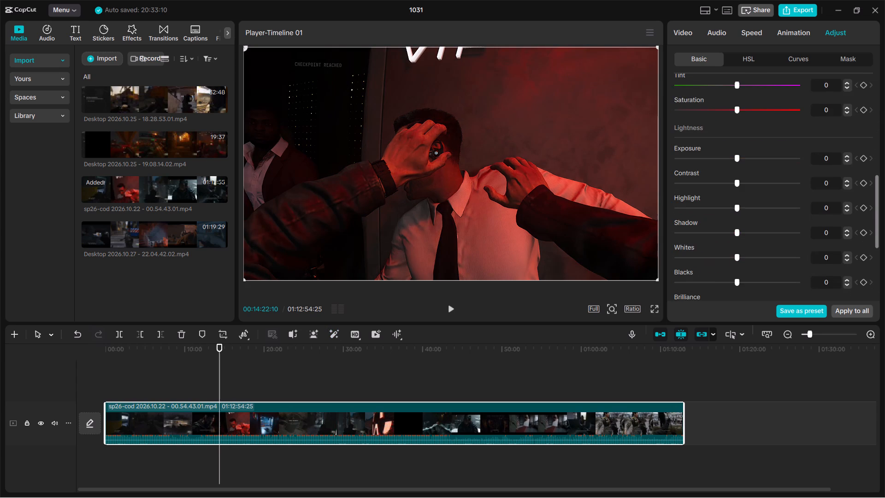
pyautogui.scroll(-2, 737, 182)
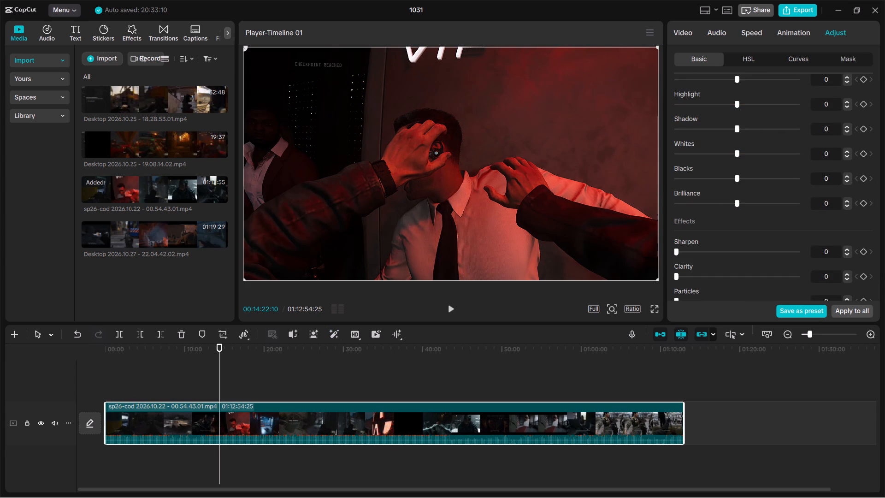
pyautogui.scroll(-3, 736, 202)
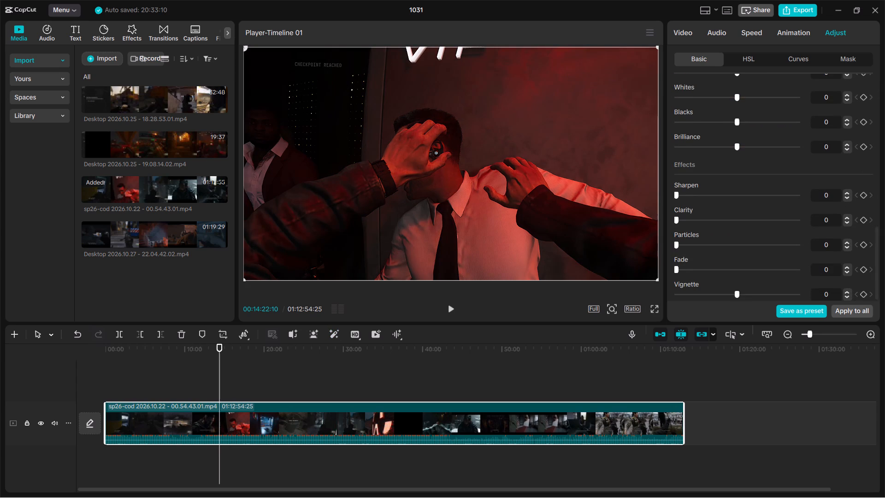
pyautogui.moveTo(678, 197); pyautogui.dragTo(702, 196)
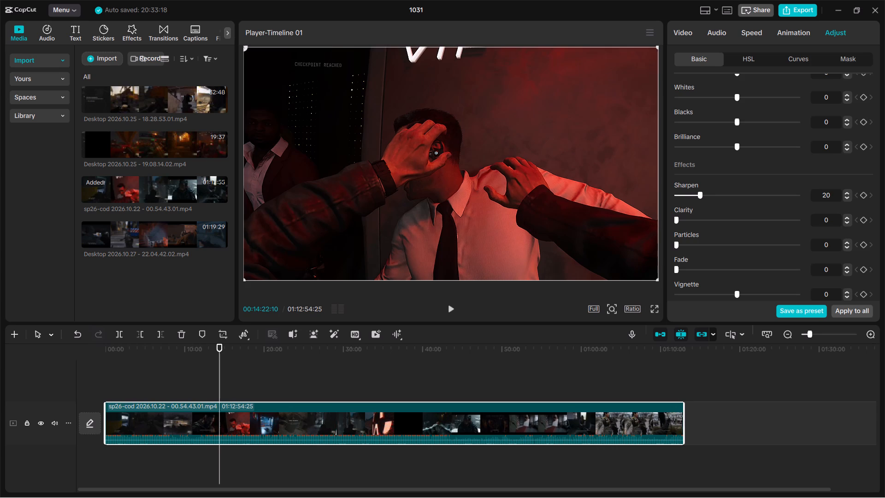
pyautogui.click(702, 196)
pyautogui.moveTo(676, 218); pyautogui.dragTo(684, 218)
# Raise the sp26-cod clip's Exposure to 10 in the Lightness adjustments.
pyautogui.scroll(-2, 682, 249)
pyautogui.scroll(-1, 704, 285)
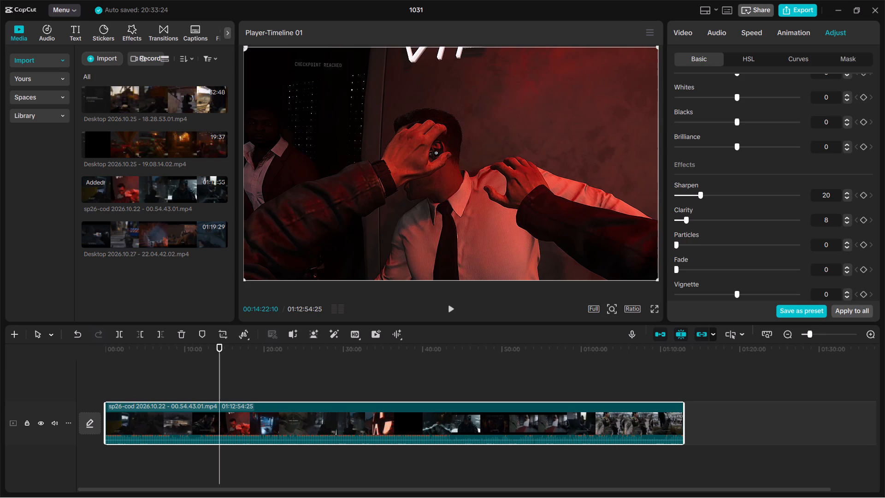
pyautogui.scroll(-4, 704, 285)
pyautogui.scroll(3, 716, 273)
pyautogui.scroll(-1, 716, 273)
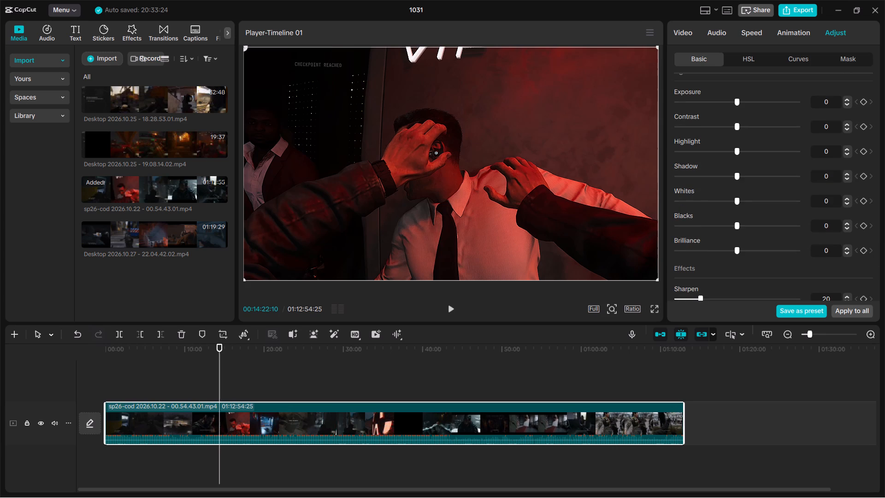
pyautogui.scroll(-7, 729, 242)
pyautogui.scroll(2, 730, 241)
pyautogui.scroll(-1, 730, 241)
pyautogui.scroll(2, 730, 241)
pyautogui.scroll(-2, 730, 241)
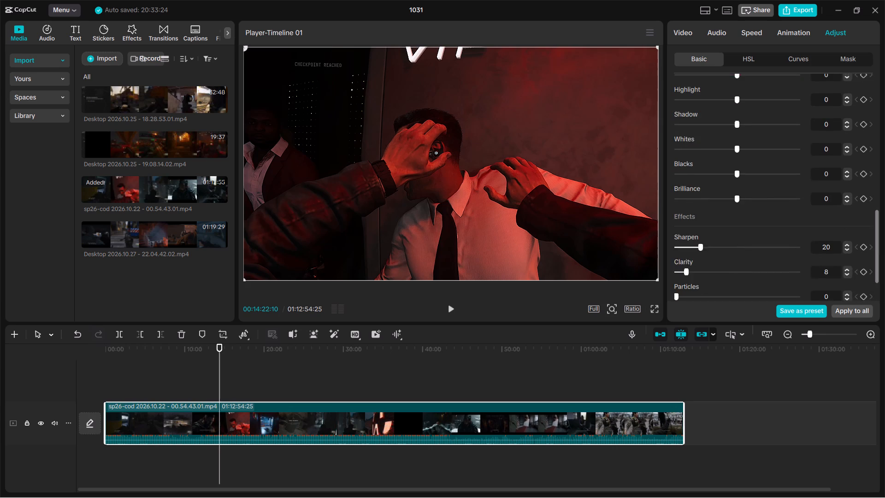
pyautogui.scroll(2, 730, 241)
pyautogui.moveTo(737, 154); pyautogui.dragTo(738, 154)
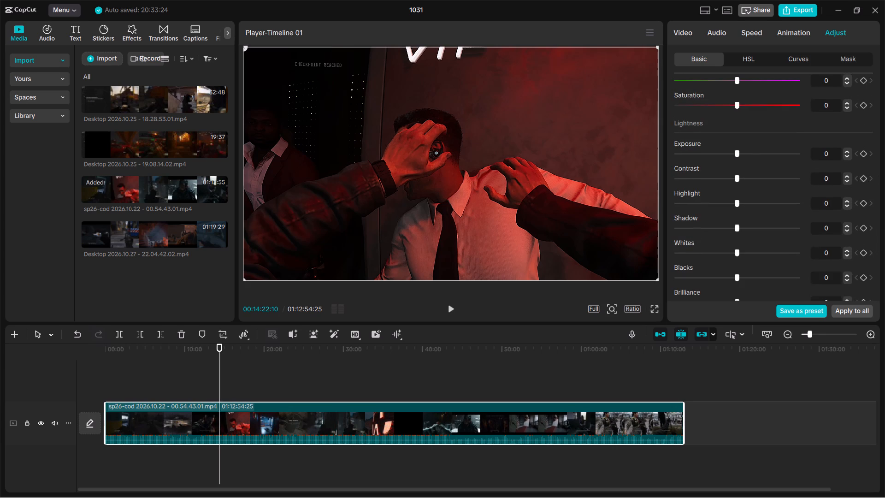
pyautogui.moveTo(738, 154); pyautogui.dragTo(746, 153)
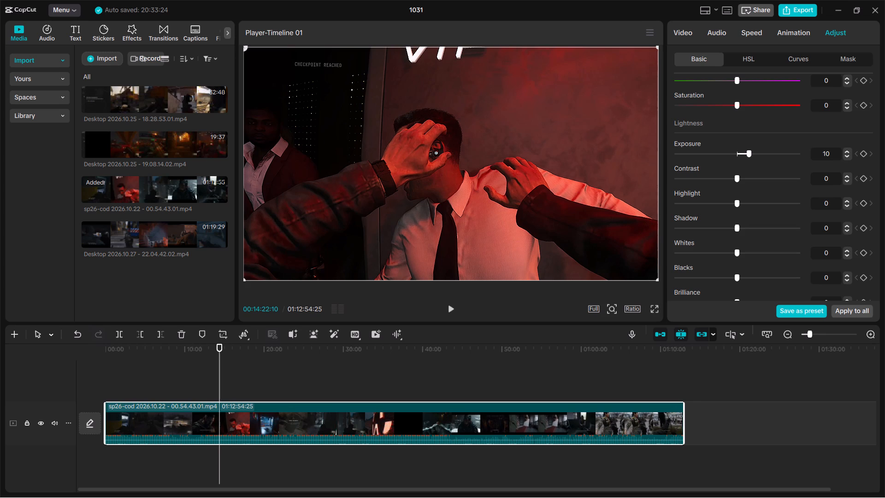
pyautogui.moveTo(746, 153); pyautogui.dragTo(748, 153)
# Raise the sp26-cod clip's Highlight adjustment to 5.
pyautogui.click(737, 177)
pyautogui.click(737, 201)
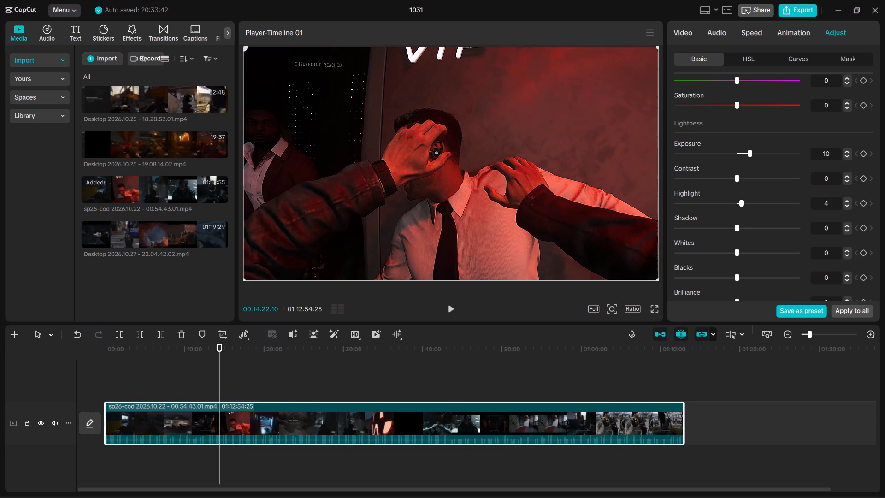
pyautogui.click(739, 202)
pyautogui.click(737, 252)
# Set the sp26-cod clip's Brilliance adjustment to 5.
pyautogui.scroll(-2, 746, 255)
pyautogui.click(737, 202)
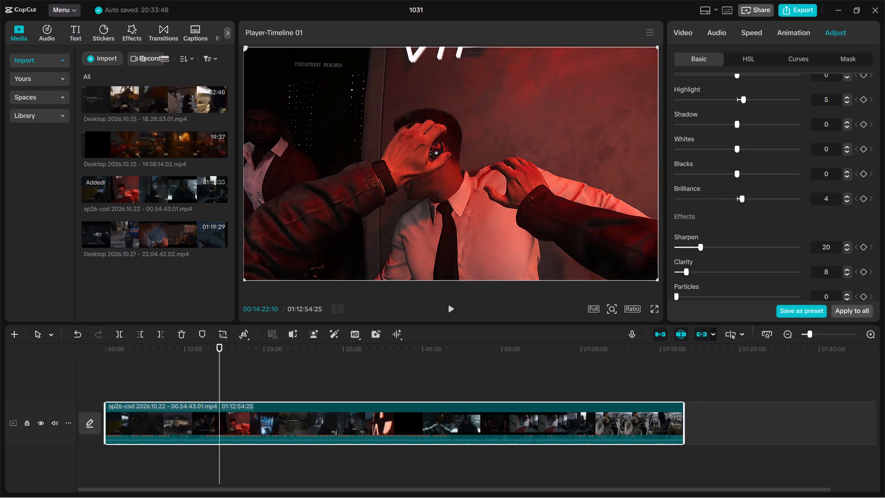
pyautogui.scroll(1, 750, 207)
pyautogui.scroll(-2, 750, 207)
pyautogui.scroll(1, 750, 207)
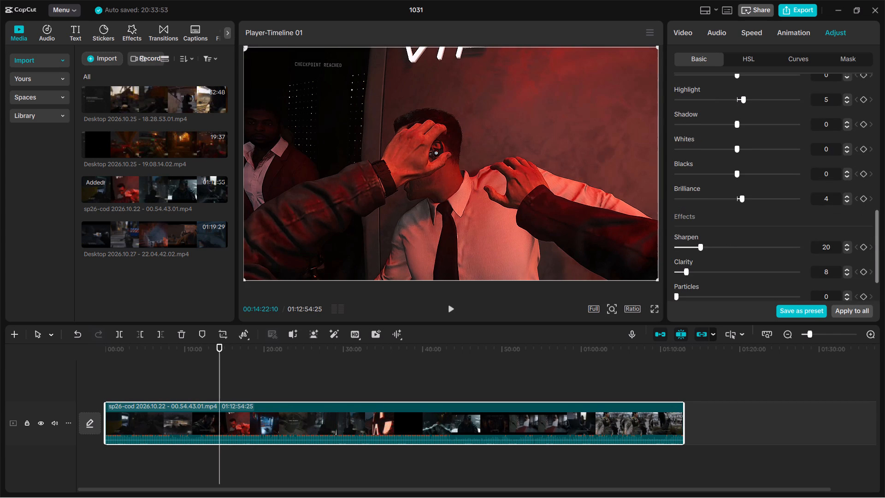
pyautogui.scroll(1, 750, 207)
pyautogui.click(830, 247)
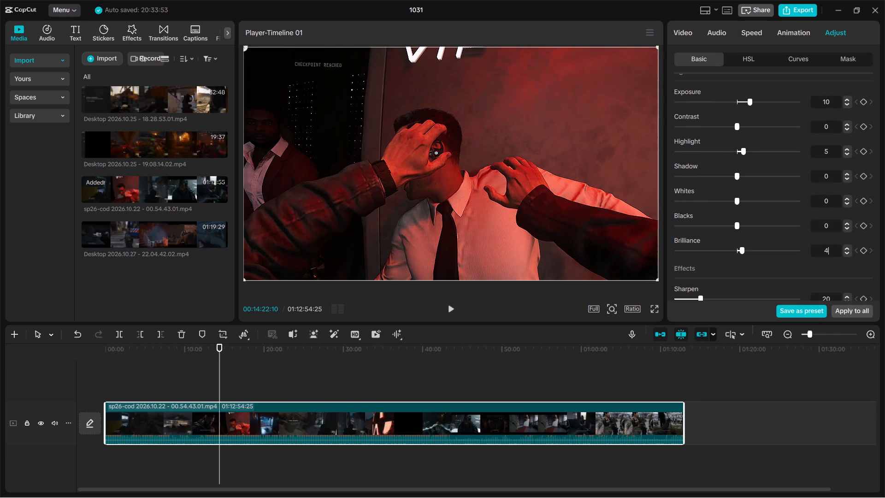
pyautogui.press('BackSpace')
pyautogui.press('5')
# Raise the sp26-cod clip's Shadow adjustment to 3.
pyautogui.scroll(1, 777, 245)
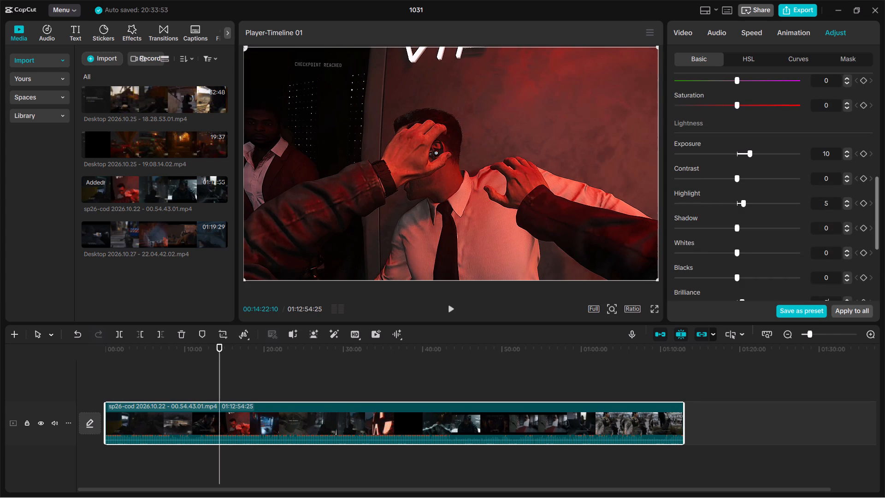
pyautogui.click(738, 228)
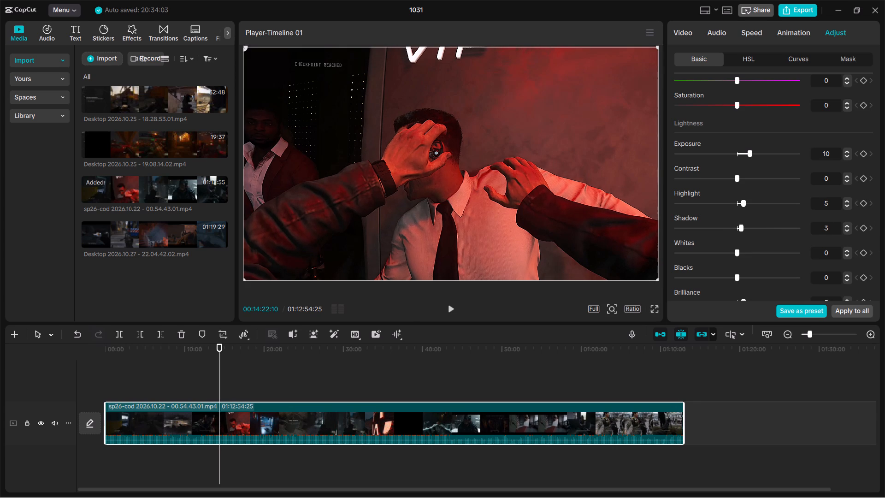
pyautogui.scroll(-1, 750, 230)
pyautogui.scroll(5, 750, 230)
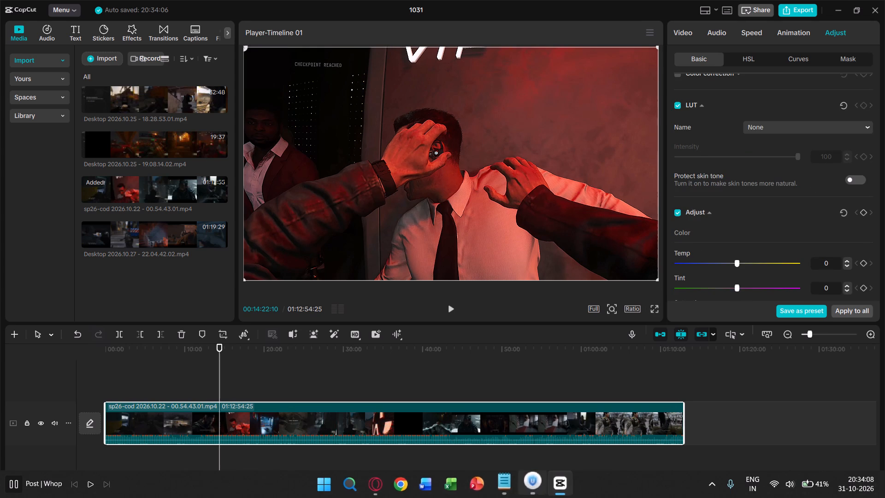
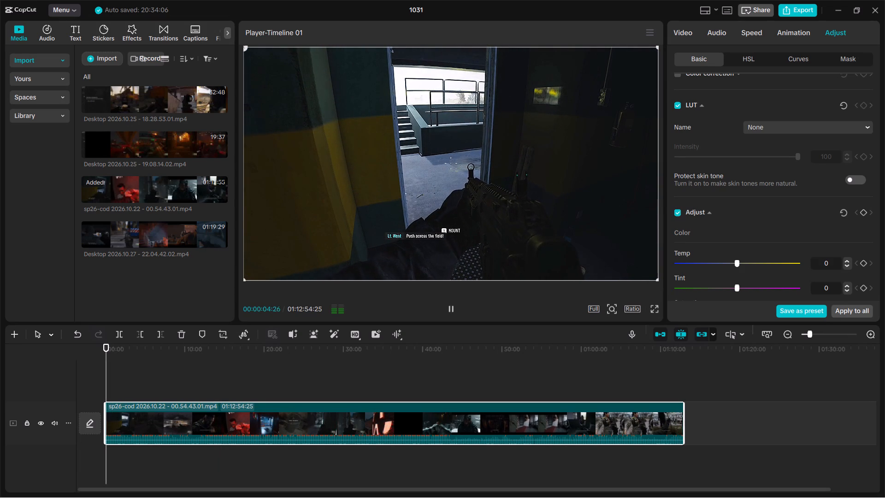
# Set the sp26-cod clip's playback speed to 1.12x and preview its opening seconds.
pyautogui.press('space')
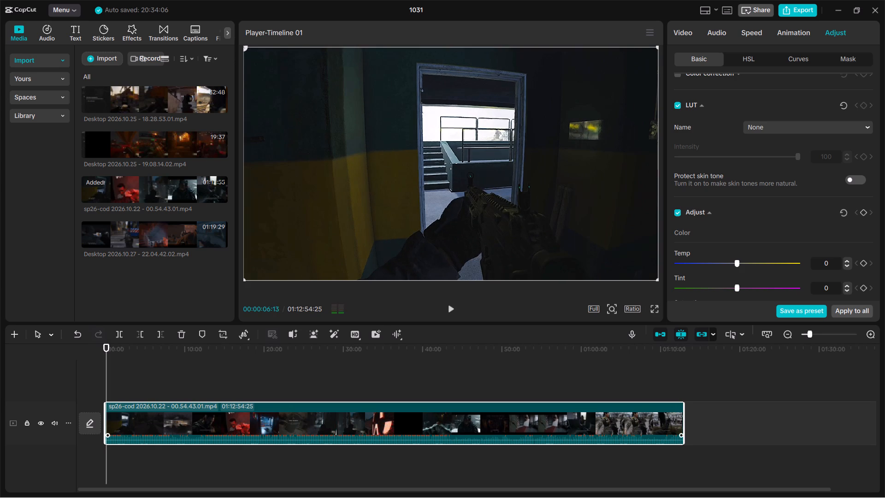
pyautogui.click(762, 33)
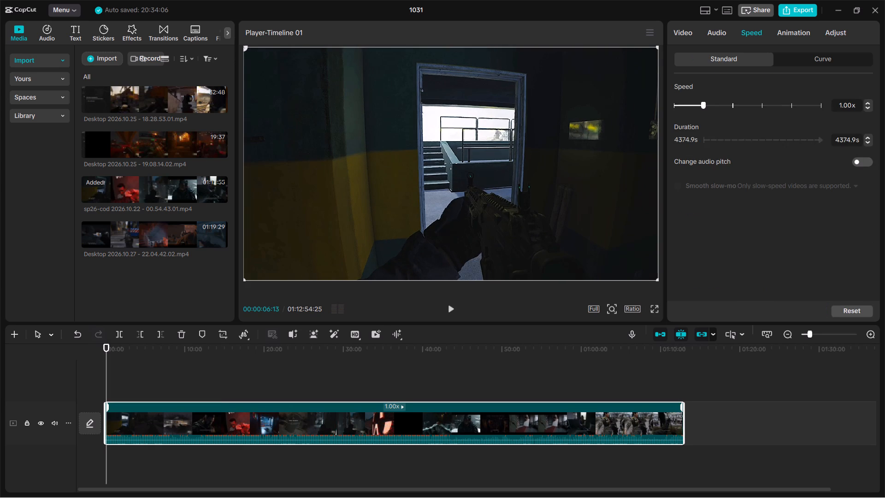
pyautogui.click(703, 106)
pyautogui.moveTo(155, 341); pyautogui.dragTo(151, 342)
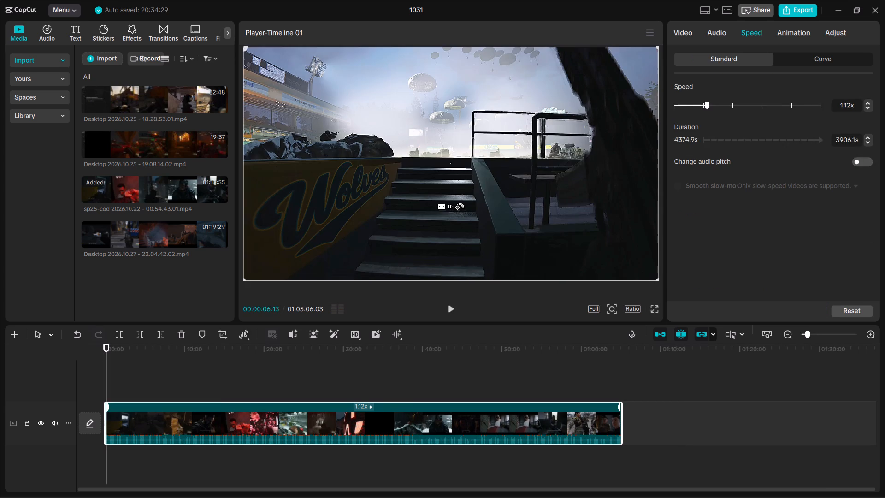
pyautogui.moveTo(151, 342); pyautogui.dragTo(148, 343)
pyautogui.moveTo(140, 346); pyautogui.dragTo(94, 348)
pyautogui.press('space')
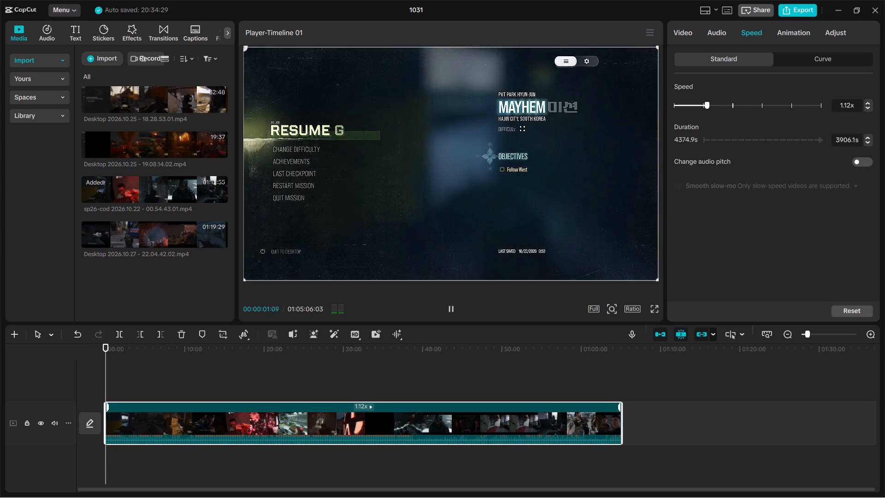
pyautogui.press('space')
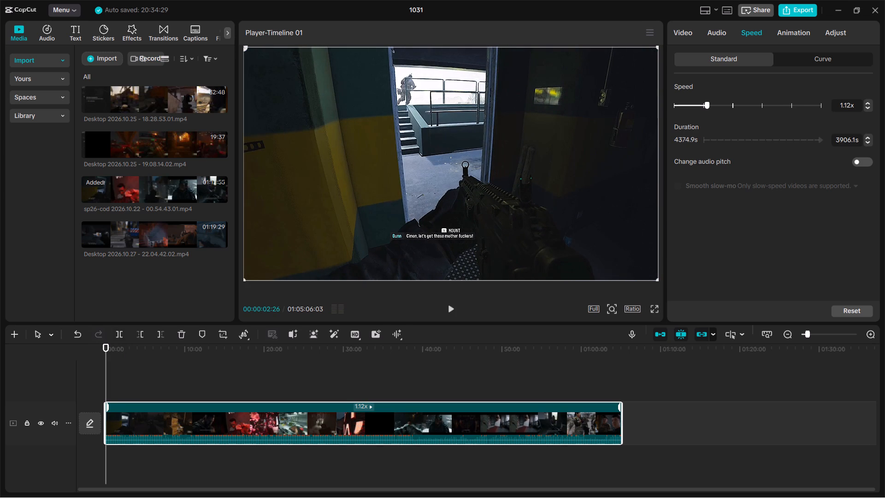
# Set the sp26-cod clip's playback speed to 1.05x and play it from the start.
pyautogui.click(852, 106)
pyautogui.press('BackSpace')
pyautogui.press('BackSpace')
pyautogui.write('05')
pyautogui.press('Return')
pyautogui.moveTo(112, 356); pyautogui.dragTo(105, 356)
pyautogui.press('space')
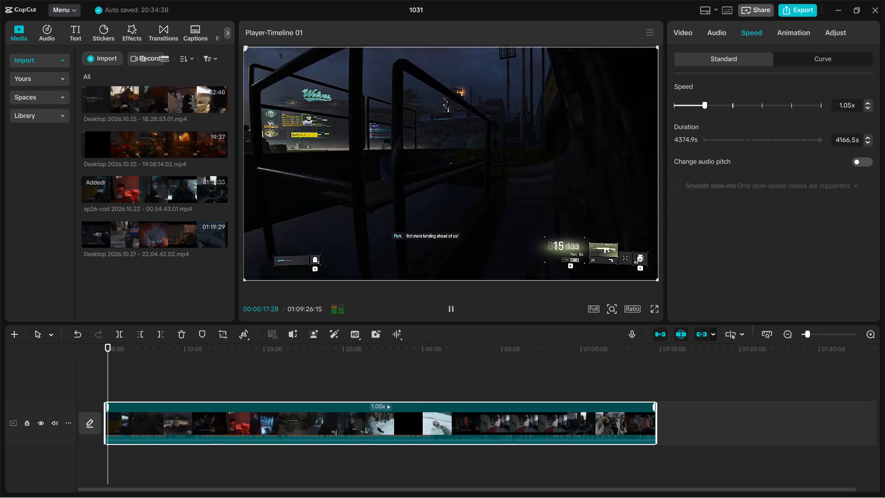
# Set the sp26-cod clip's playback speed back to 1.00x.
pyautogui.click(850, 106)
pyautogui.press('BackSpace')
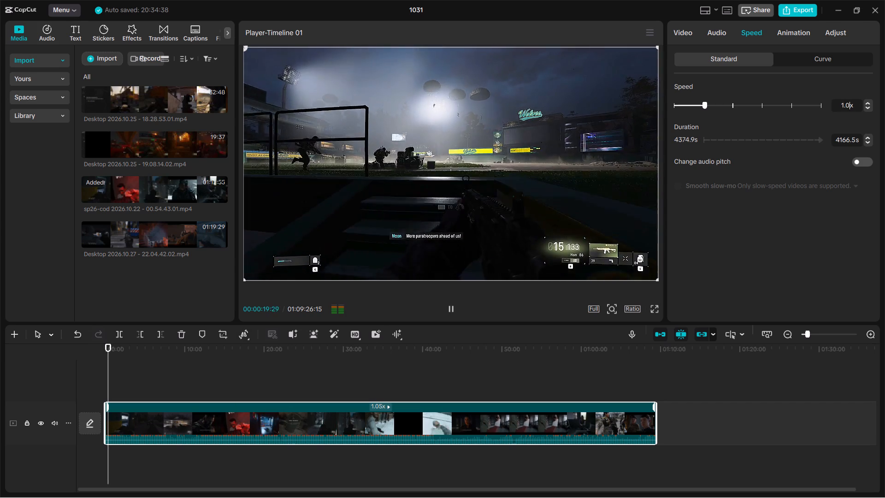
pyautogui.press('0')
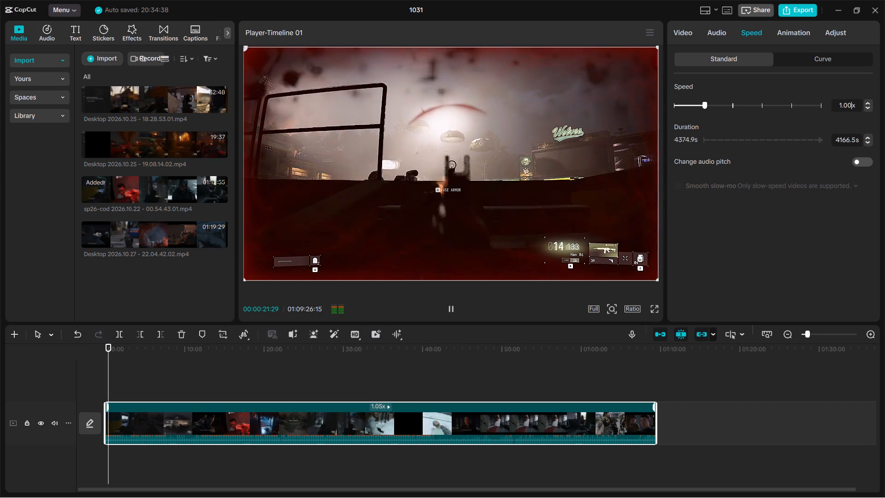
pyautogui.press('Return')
# Preview the sp26-cod clip at its start and at a few points within its first minutes.
pyautogui.click(130, 352)
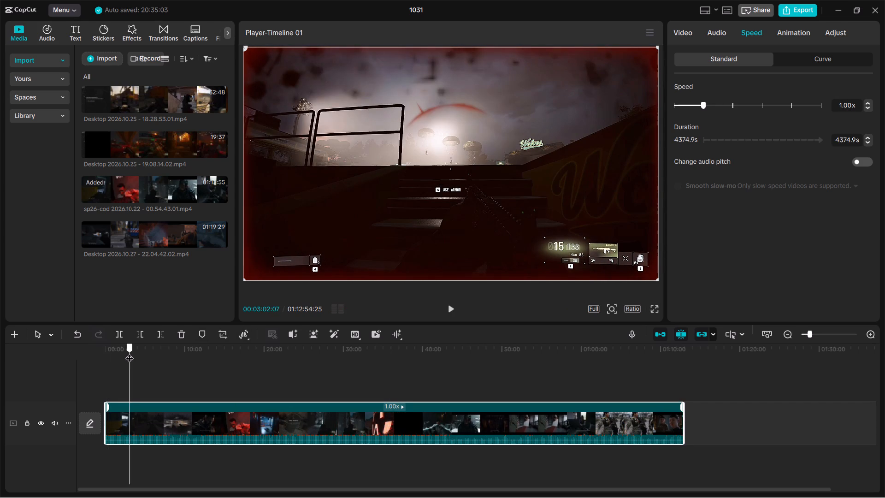
pyautogui.click(128, 351)
pyautogui.press('space')
pyautogui.click(107, 349)
pyautogui.press('space')
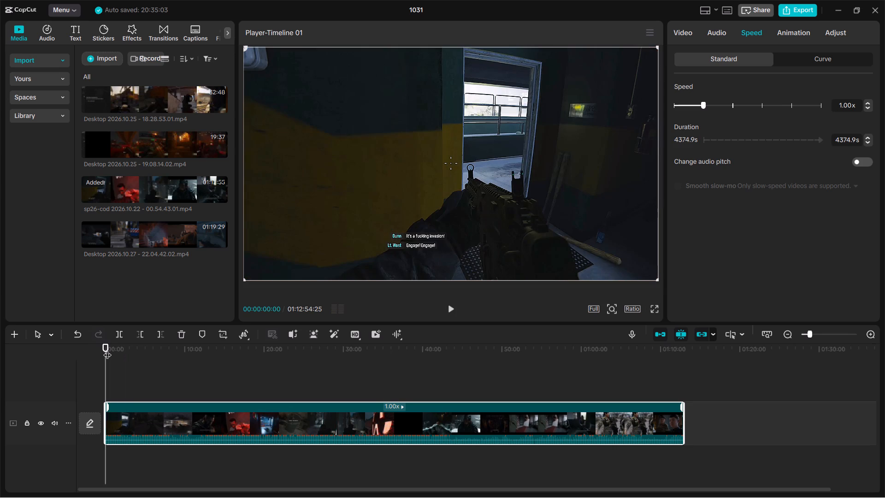
pyautogui.click(119, 348)
pyautogui.press('space')
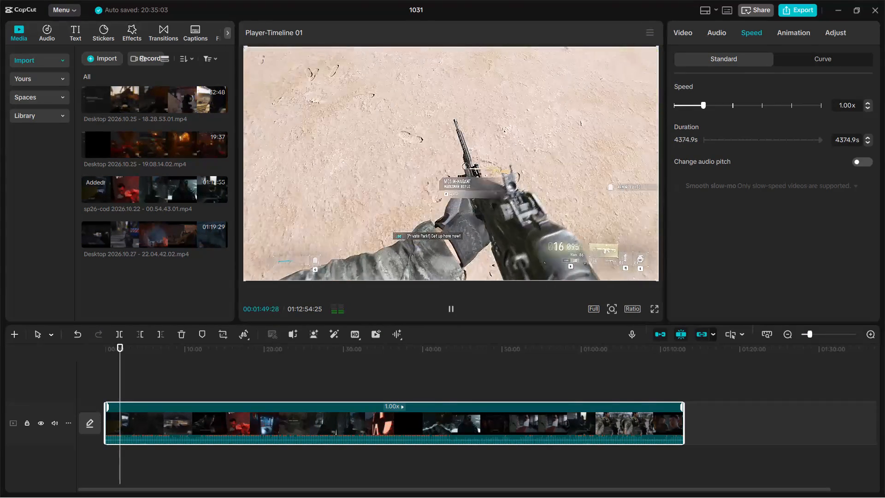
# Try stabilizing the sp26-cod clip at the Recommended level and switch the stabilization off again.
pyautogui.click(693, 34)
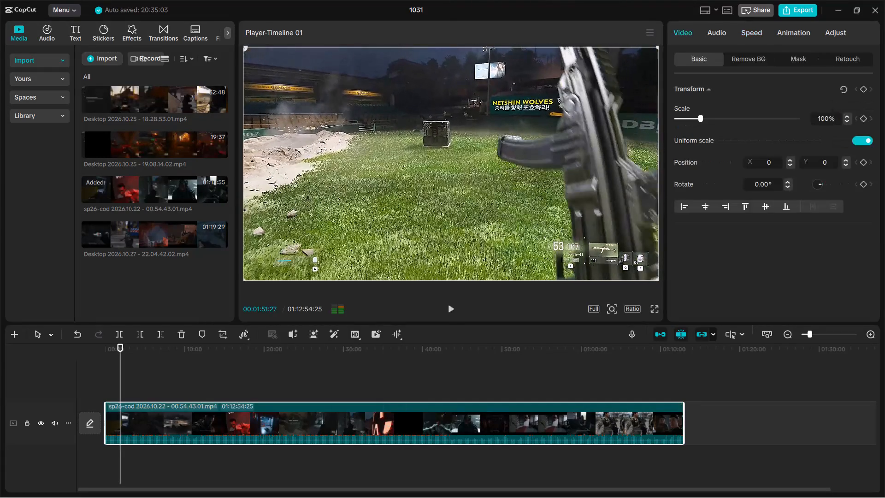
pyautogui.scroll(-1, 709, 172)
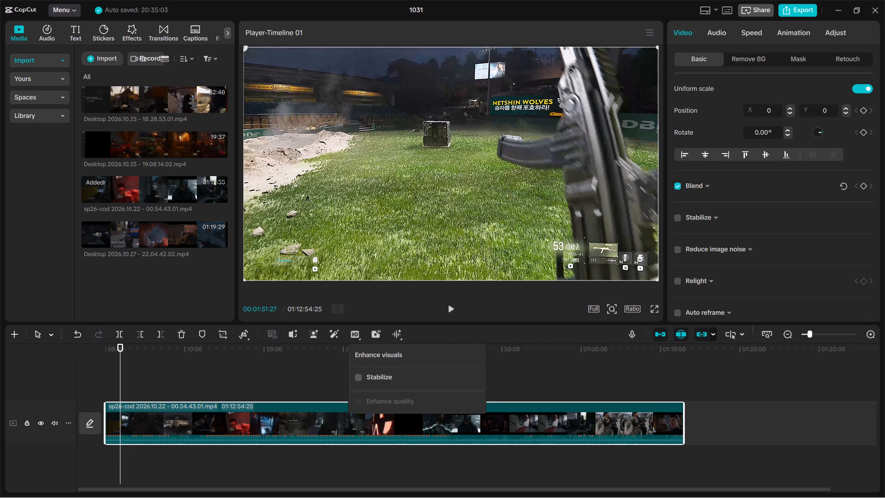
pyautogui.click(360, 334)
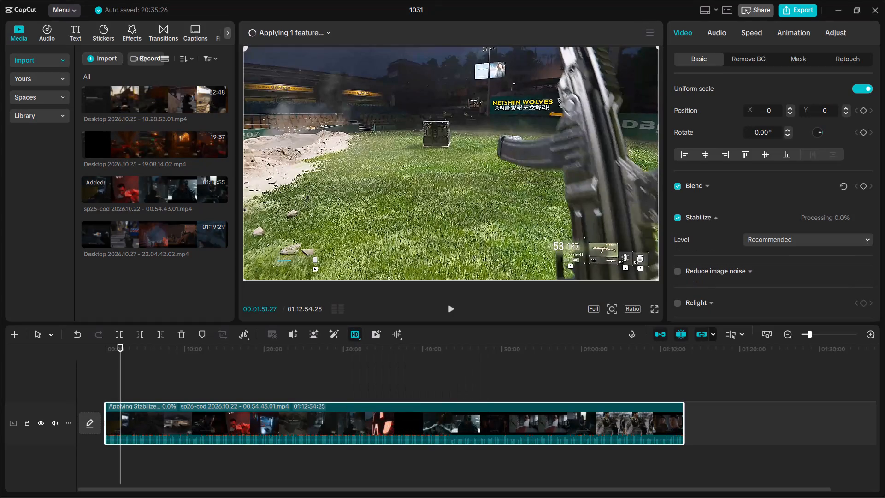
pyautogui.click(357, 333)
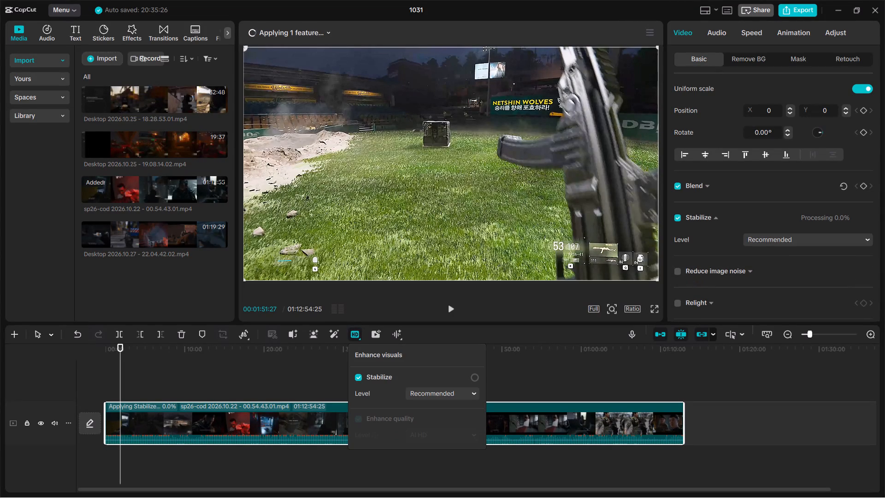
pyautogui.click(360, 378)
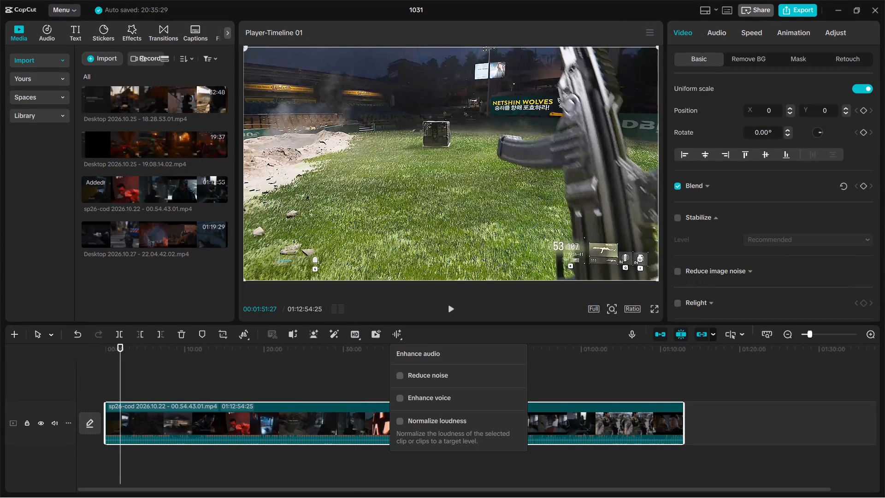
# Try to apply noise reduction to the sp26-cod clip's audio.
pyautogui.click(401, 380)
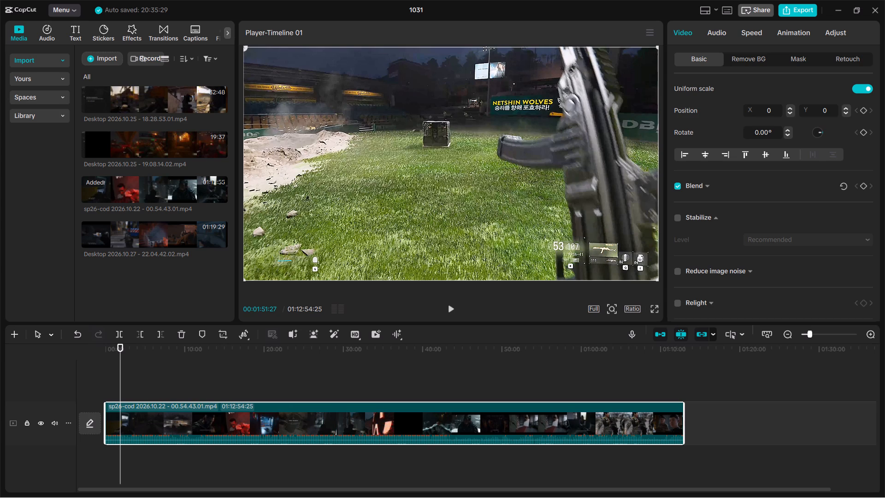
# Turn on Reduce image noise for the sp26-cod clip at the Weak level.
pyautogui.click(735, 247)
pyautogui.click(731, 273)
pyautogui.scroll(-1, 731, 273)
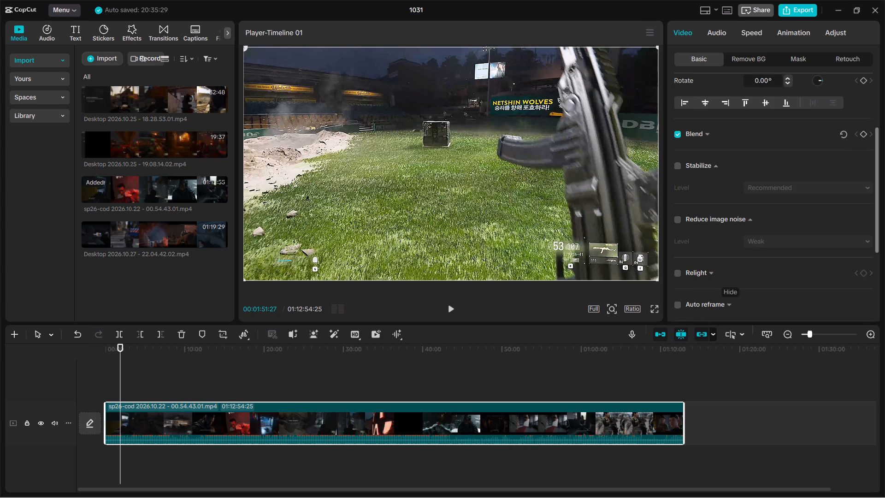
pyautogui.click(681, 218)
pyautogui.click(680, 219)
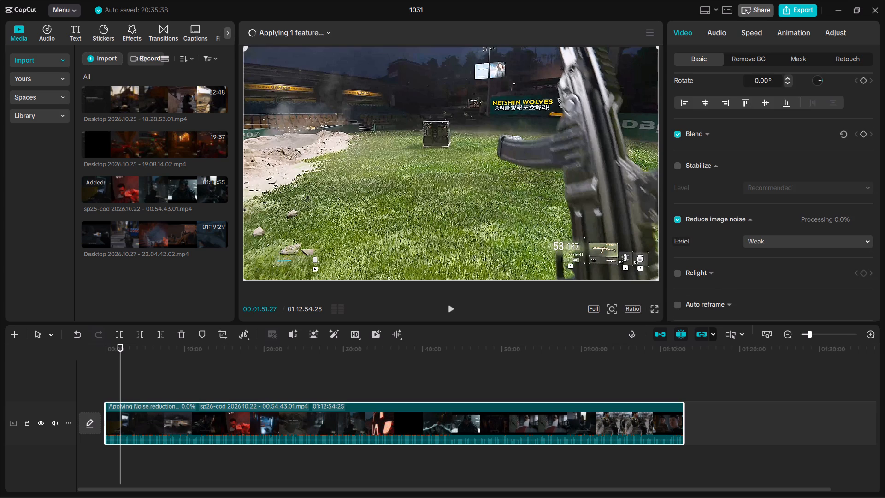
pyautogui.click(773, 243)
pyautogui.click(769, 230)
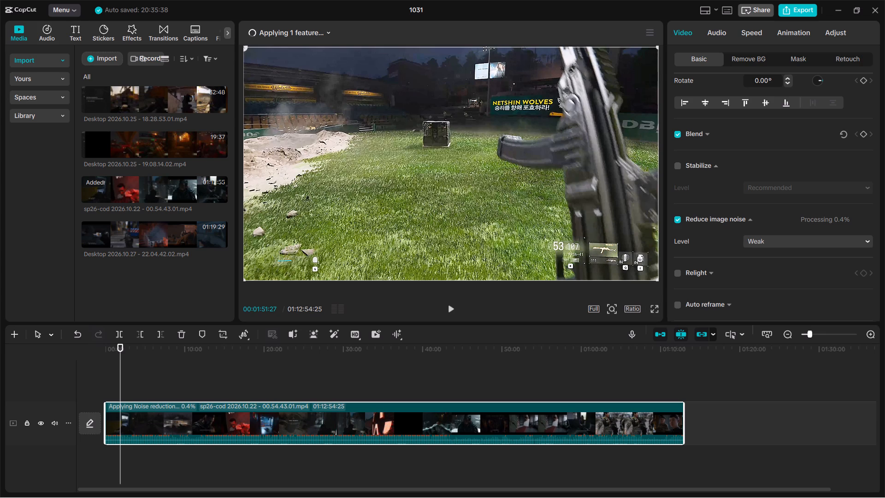
# Enable Motion blur on the sp26-cod clip and set its Blur to 50.
pyautogui.scroll(-3, 765, 266)
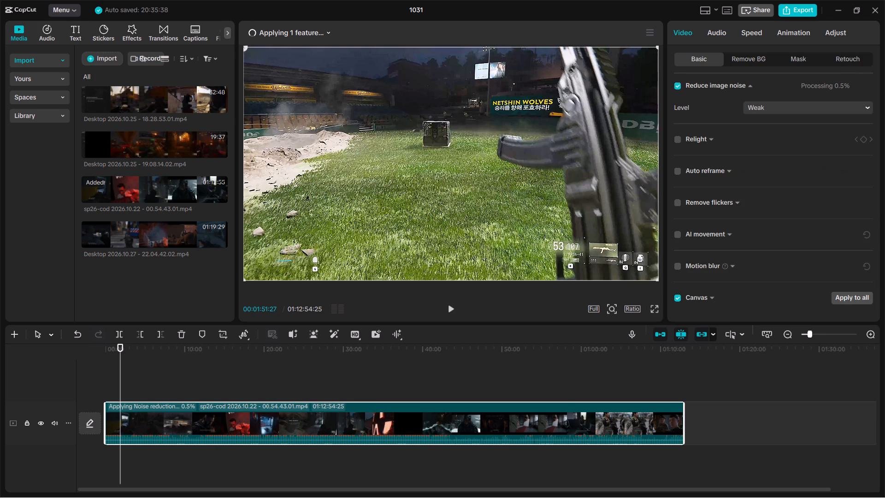
pyautogui.click(747, 268)
pyautogui.scroll(-1, 742, 274)
pyautogui.click(676, 218)
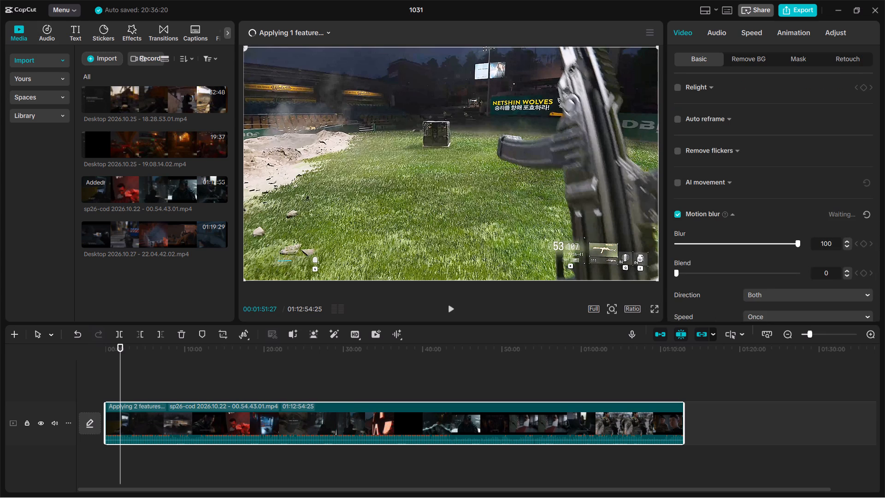
pyautogui.moveTo(726, 243); pyautogui.dragTo(737, 244)
# Turn off the Canvas setting for the sp26-cod clip.
pyautogui.scroll(-1, 737, 244)
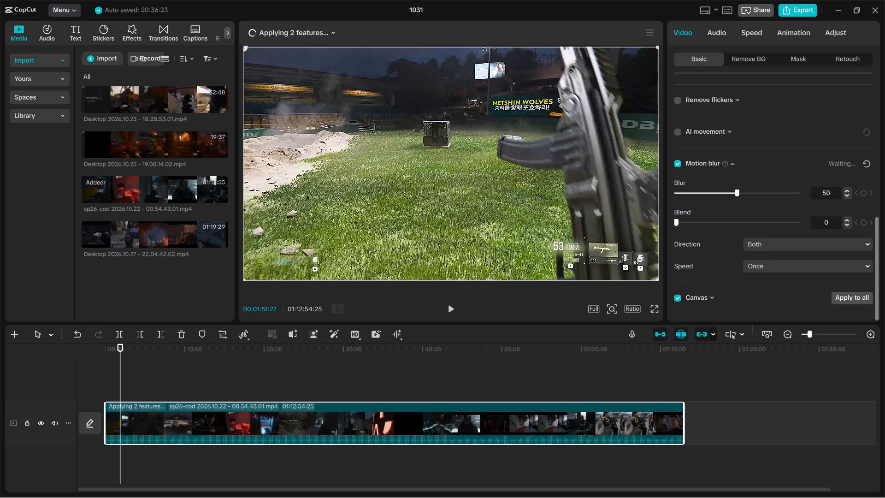
pyautogui.scroll(-1, 743, 244)
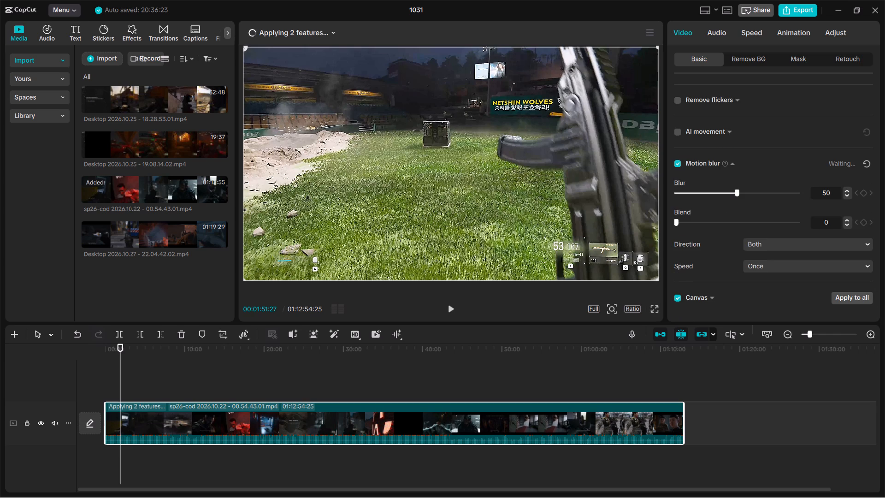
pyautogui.scroll(-1, 739, 248)
pyautogui.click(678, 297)
pyautogui.scroll(-1, 718, 284)
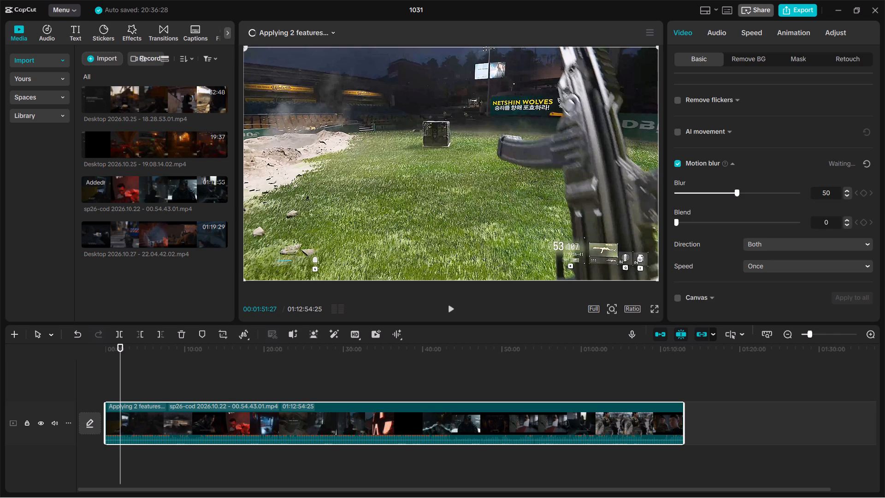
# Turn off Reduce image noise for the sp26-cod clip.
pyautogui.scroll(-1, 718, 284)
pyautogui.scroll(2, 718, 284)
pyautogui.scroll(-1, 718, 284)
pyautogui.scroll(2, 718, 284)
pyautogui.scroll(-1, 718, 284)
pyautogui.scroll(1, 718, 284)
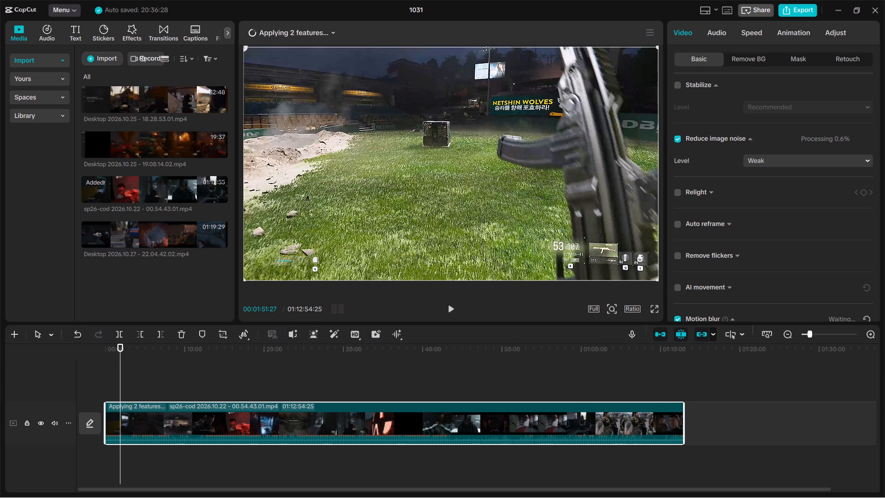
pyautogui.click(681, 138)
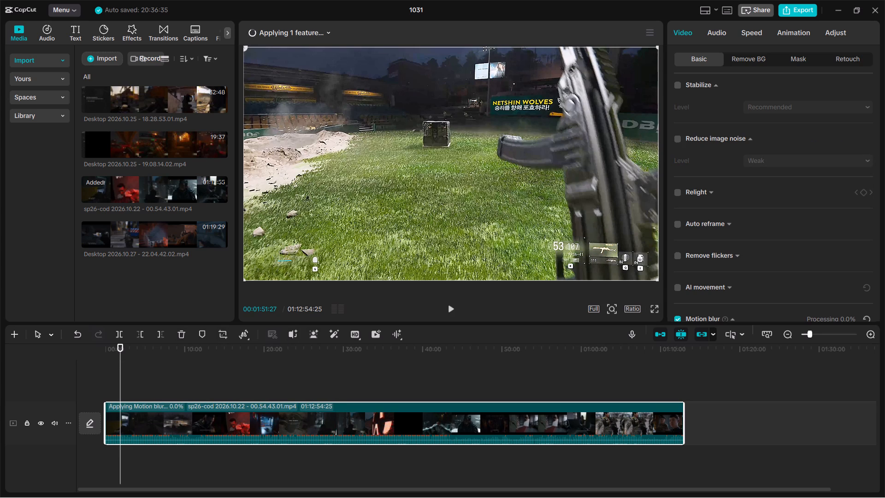
# Expand the AI movement settings of the sp26-cod clip and examine the available movement styles.
pyautogui.scroll(-1, 780, 193)
pyautogui.click(731, 232)
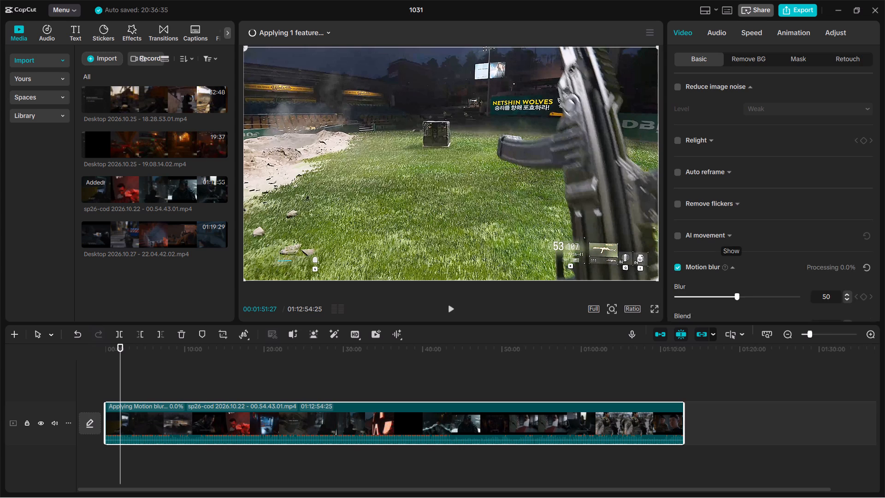
pyautogui.scroll(-1, 731, 232)
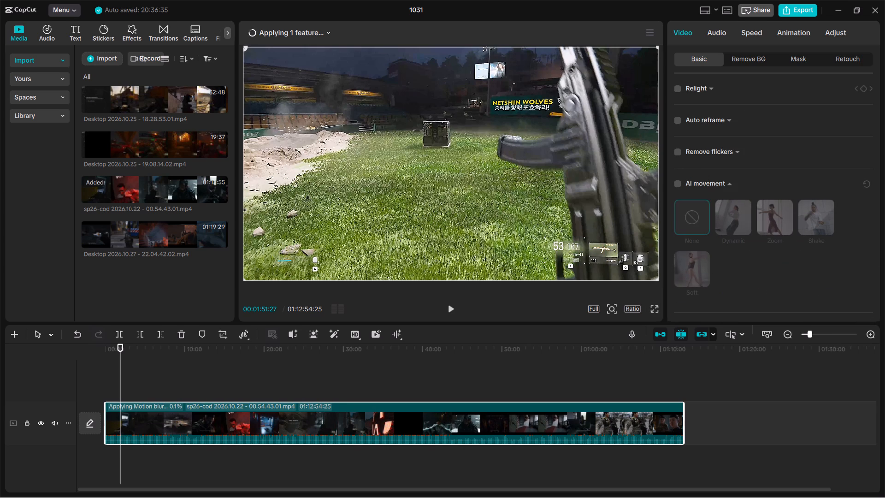
pyautogui.scroll(-2, 754, 177)
pyautogui.scroll(1, 761, 178)
pyautogui.scroll(-2, 761, 178)
pyautogui.scroll(1, 761, 178)
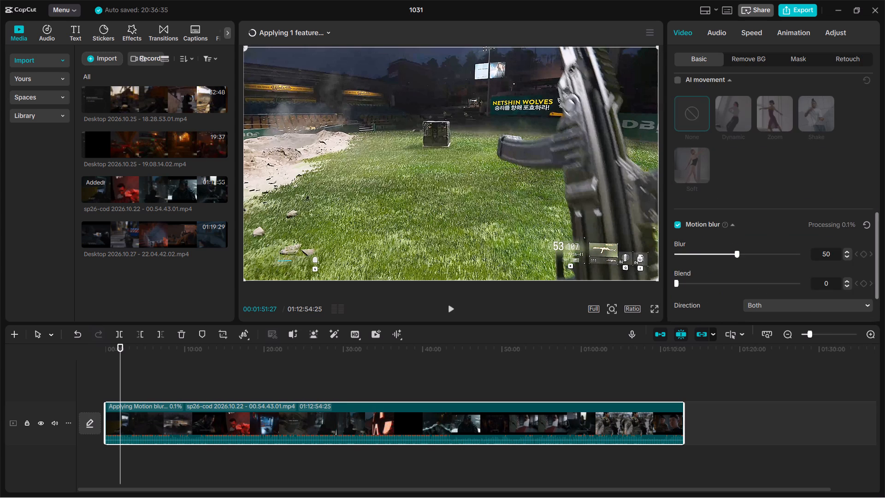
# Play the sp26-cod clip and return the playhead to its start to check the picture.
pyautogui.press('space')
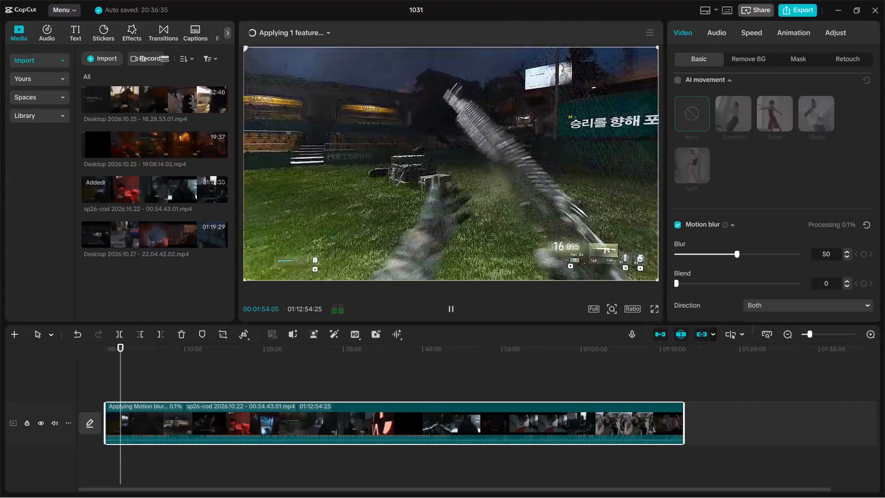
pyautogui.moveTo(123, 356); pyautogui.dragTo(101, 352)
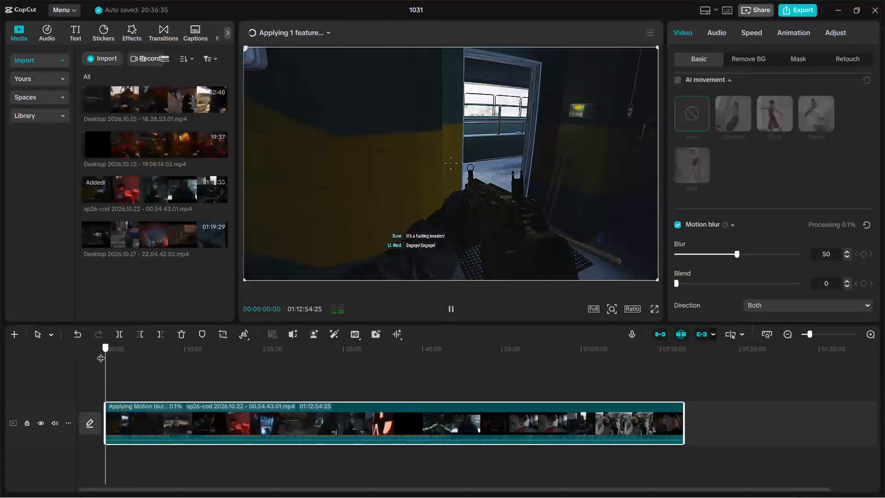
# Split the sp26-cod clip near its start, at 00:00:01:25.
pyautogui.moveTo(101, 352); pyautogui.dragTo(100, 352)
pyautogui.moveTo(102, 350); pyautogui.dragTo(110, 350)
pyautogui.keyDown('ctrl'); pyautogui.scroll(5, 125, 379); pyautogui.keyUp('ctrl')
pyautogui.hscroll(3, 125, 379)
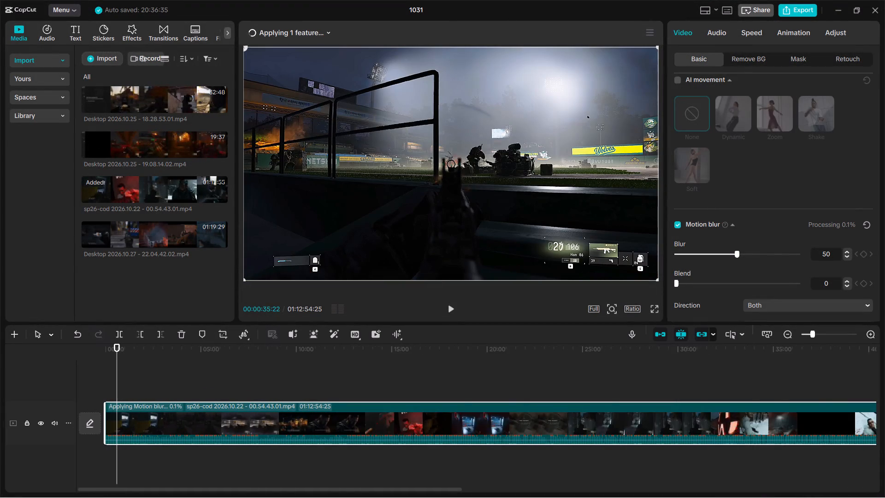
pyautogui.keyDown('ctrl'); pyautogui.scroll(1, 125, 379); pyautogui.keyUp('ctrl')
pyautogui.moveTo(115, 352); pyautogui.dragTo(115, 355)
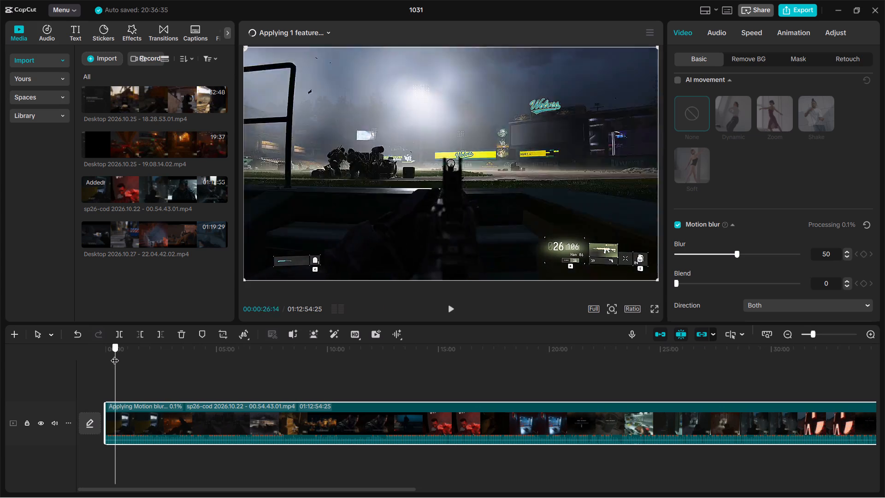
pyautogui.moveTo(115, 355); pyautogui.dragTo(109, 356)
pyautogui.press('Right')
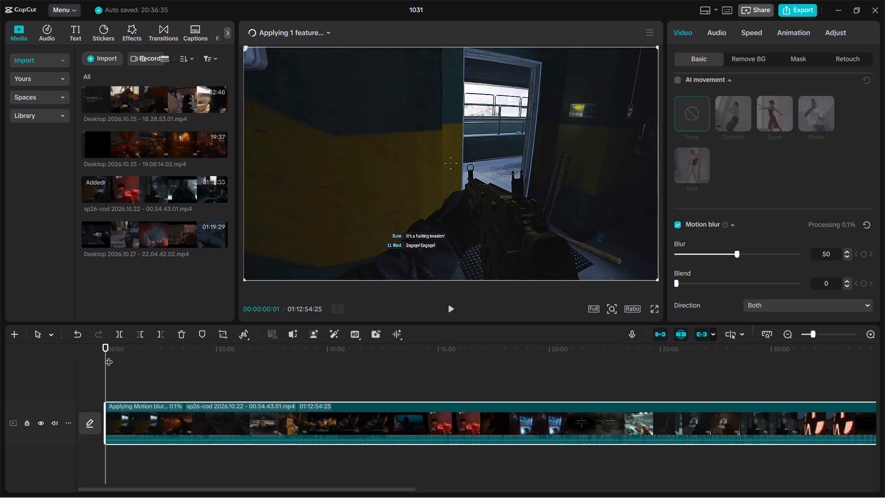
pyautogui.press('Right')
pyautogui.press('Right')
pyautogui.press('Right')
pyautogui.press('Right')
pyautogui.press('Right')
pyautogui.press('Right')
pyautogui.press('Right')
pyautogui.press('Right')
pyautogui.press('Right')
pyautogui.press('Right')
pyautogui.press('Right')
pyautogui.press('Right')
pyautogui.press('Right')
pyautogui.press('Right')
pyautogui.press('Right')
pyautogui.press('Right')
pyautogui.press('Right')
pyautogui.press('Right')
pyautogui.press('Right')
pyautogui.press('Right')
pyautogui.press('Right')
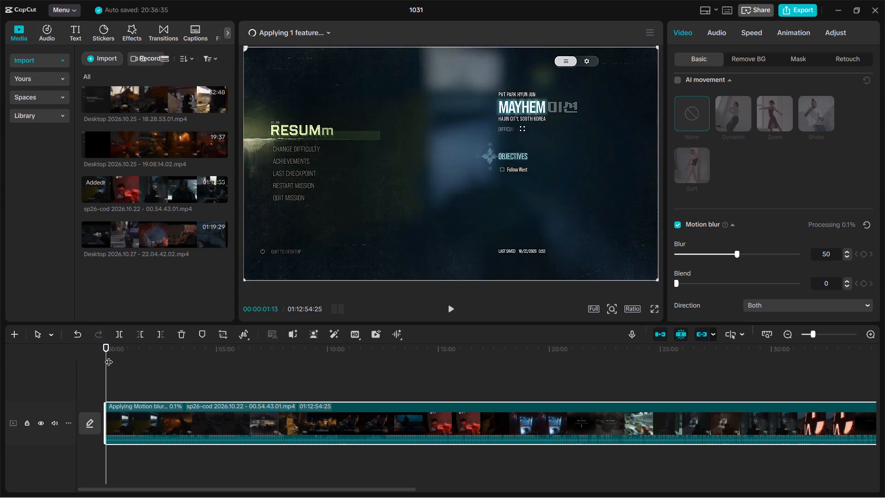
pyautogui.press('Left')
pyautogui.press('Left')
pyautogui.press('Left')
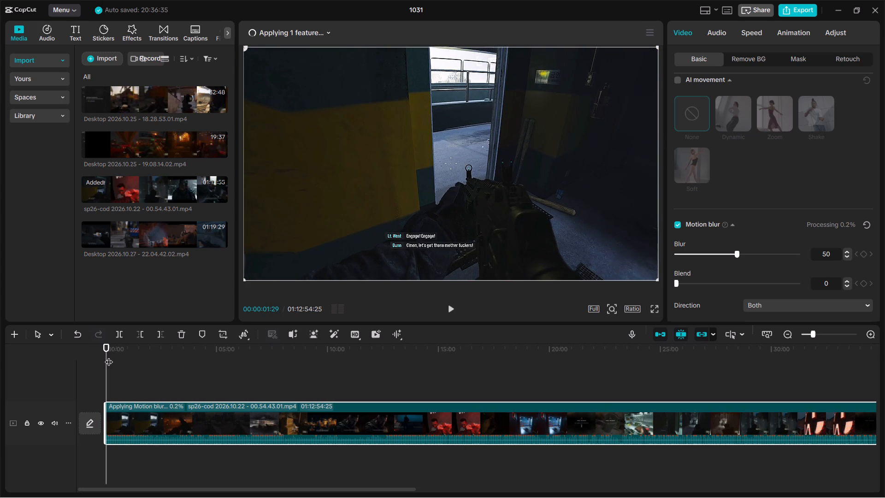
pyautogui.press('Left')
pyautogui.press('Left')
pyautogui.press('Left')
pyautogui.press('Left')
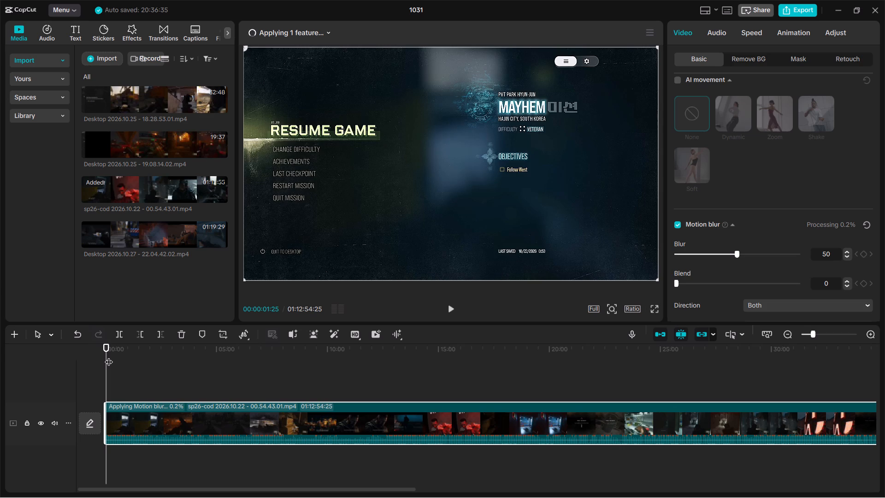
pyautogui.press('b')
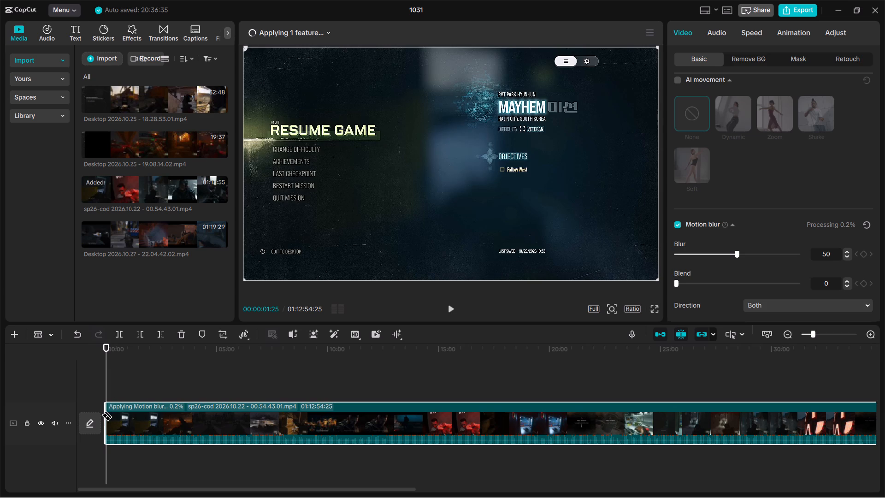
pyautogui.keyDown('ctrl'); pyautogui.scroll(17, 107, 410); pyautogui.keyUp('ctrl')
pyautogui.hscroll(1, 112, 411)
pyautogui.keyDown('ctrl'); pyautogui.scroll(3, 112, 411); pyautogui.keyUp('ctrl')
pyautogui.click(112, 411)
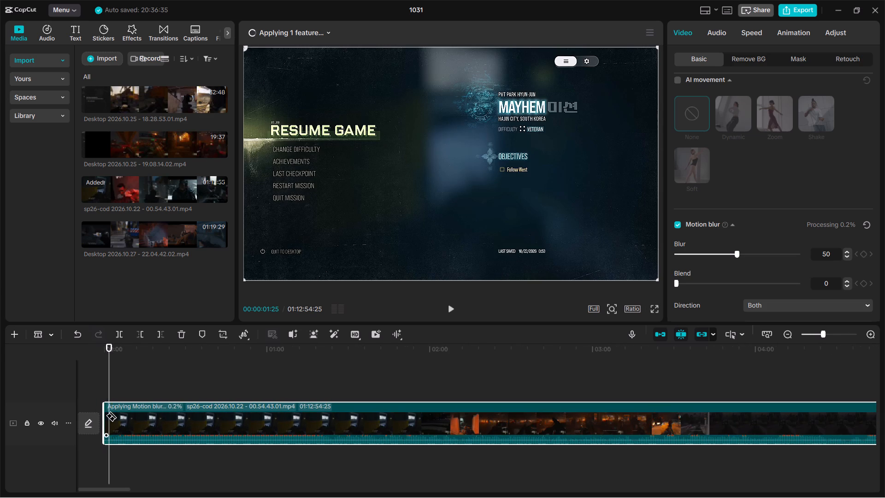
pyautogui.press('a')
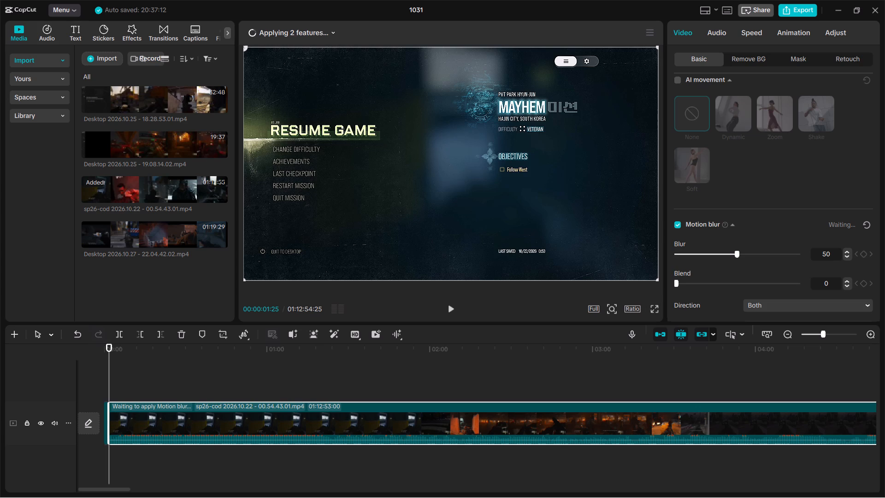
# Delete the short opening segment before the split so the rest of the sp26-cod clip starts the timeline.
pyautogui.click(103, 415)
pyautogui.click(106, 415)
pyautogui.keyDown('ctrl'); pyautogui.scroll(4, 105, 417); pyautogui.keyUp('ctrl')
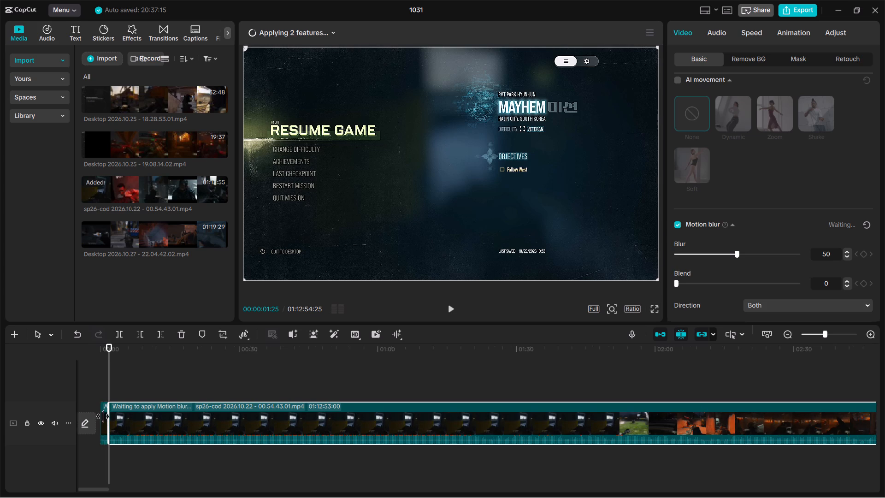
pyautogui.click(101, 415)
pyautogui.press('BackSpace')
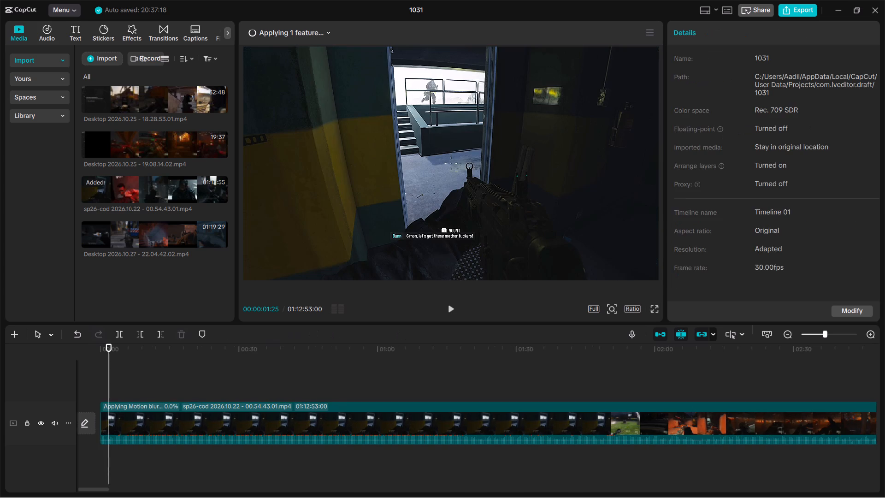
# Add an opacity keyframe at the very start of the sp26-cod clip and set the opacity to 0%.
pyautogui.click(122, 413)
pyautogui.moveTo(112, 347); pyautogui.dragTo(102, 350)
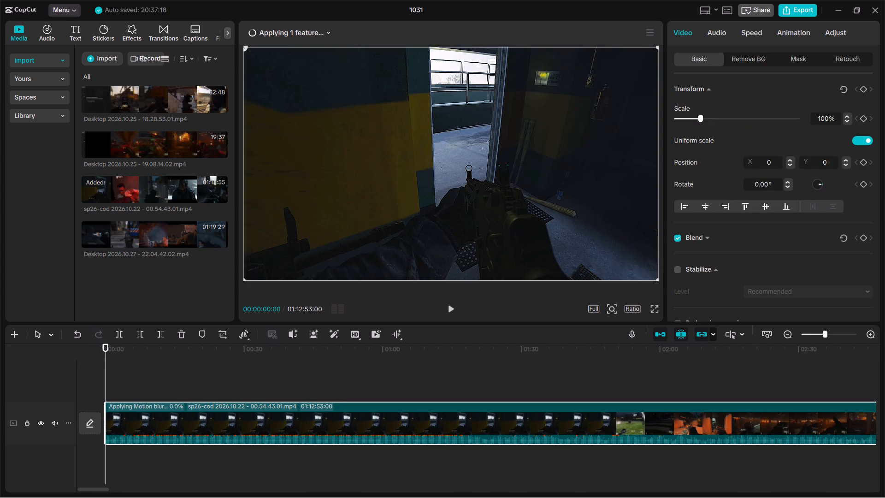
pyautogui.scroll(-1, 754, 240)
pyautogui.click(723, 169)
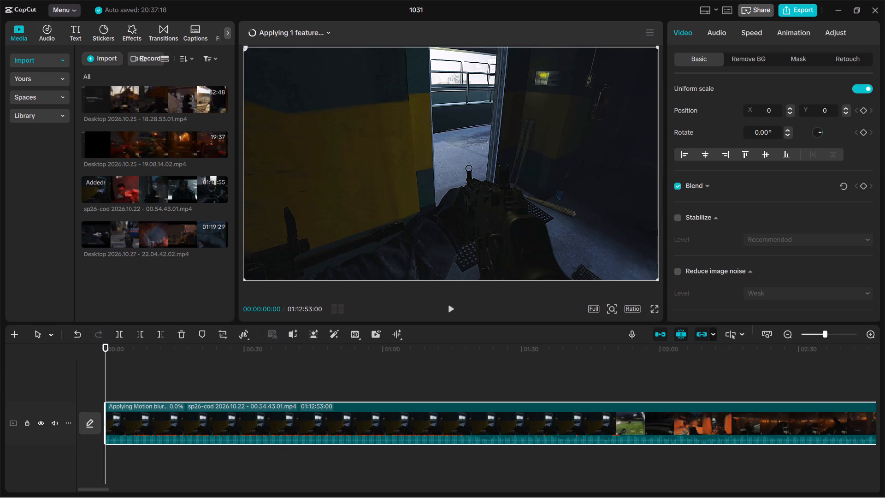
pyautogui.click(715, 183)
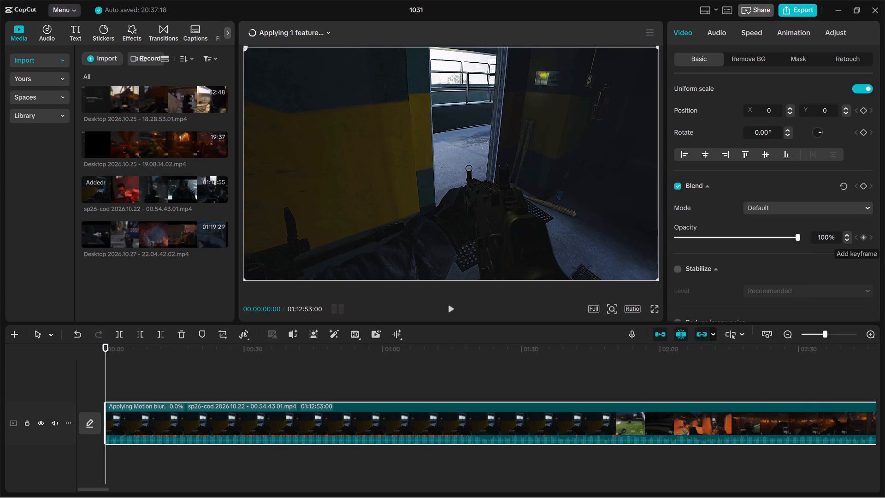
pyautogui.click(861, 239)
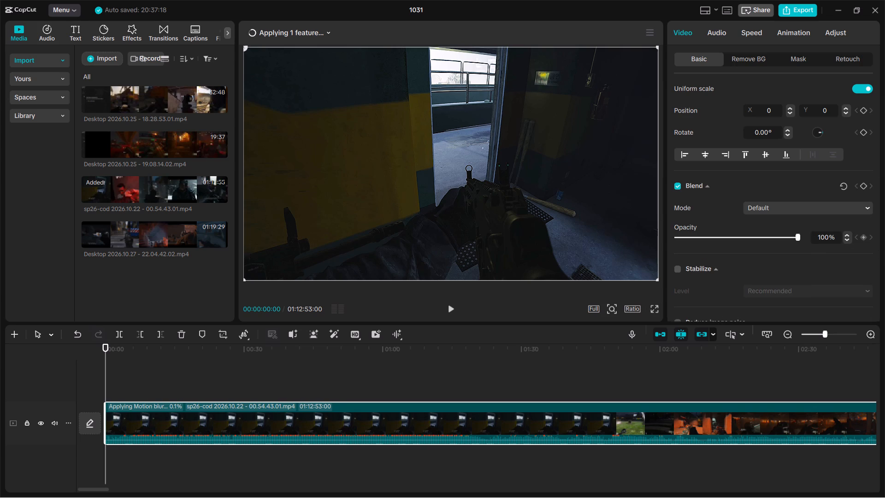
pyautogui.moveTo(796, 237); pyautogui.dragTo(641, 240)
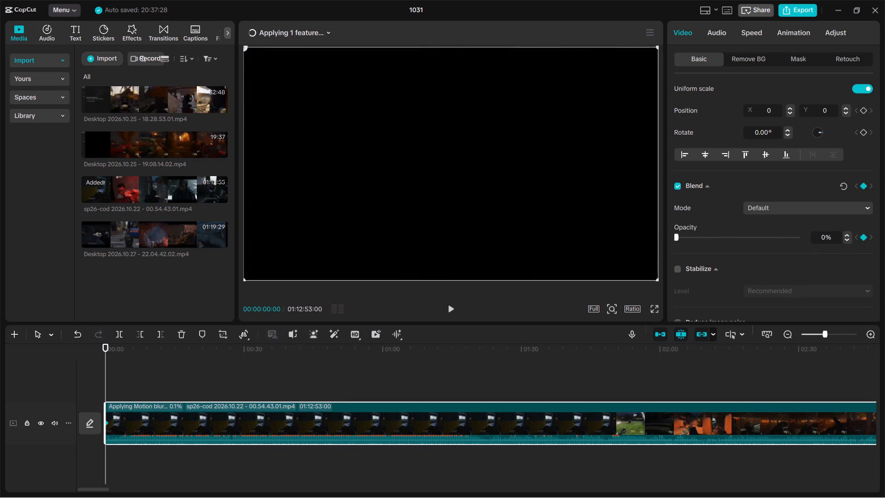
# Add a second opacity keyframe at 00:00:01:15 and set the opacity there to 100%.
pyautogui.press('space')
pyautogui.press('space')
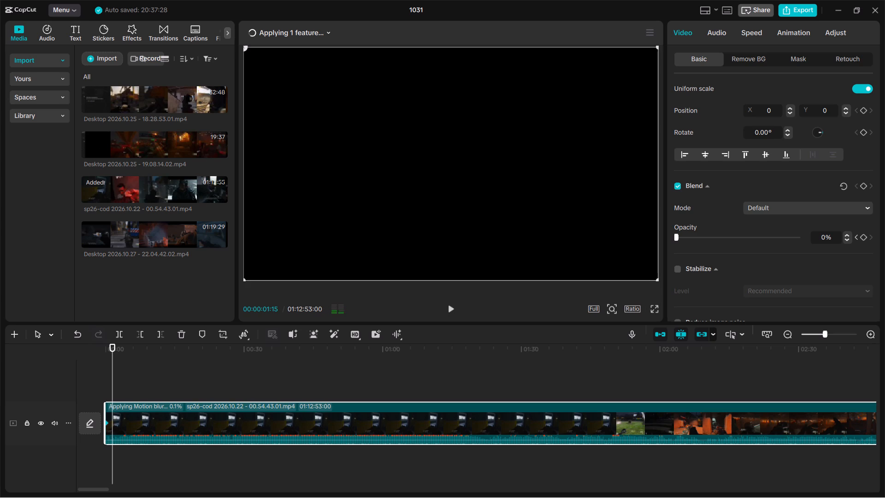
pyautogui.click(860, 239)
pyautogui.click(863, 238)
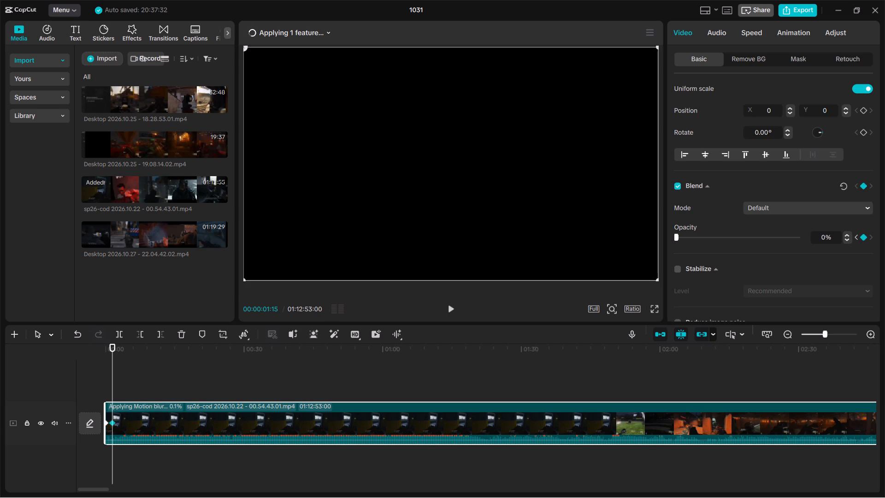
pyautogui.moveTo(680, 236); pyautogui.dragTo(828, 241)
# Play the clip's opening from the start and scrub through its first seconds to check the fade-in.
pyautogui.press('space')
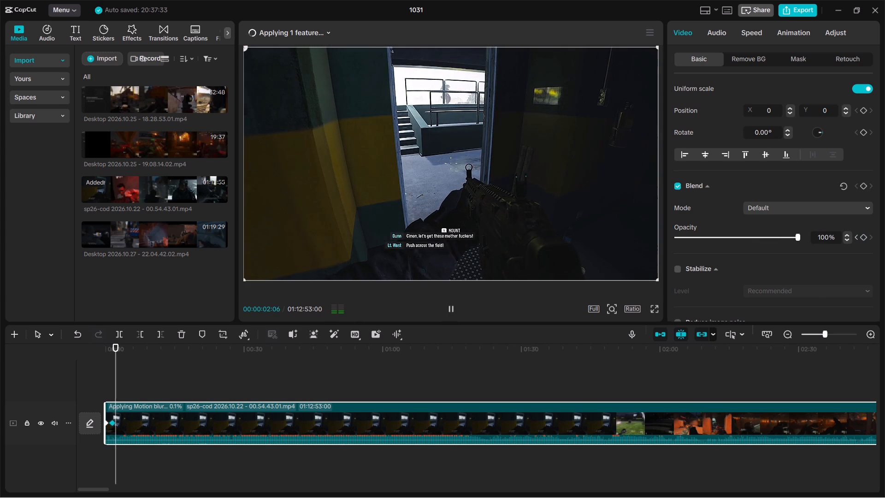
pyautogui.moveTo(131, 347); pyautogui.dragTo(72, 356)
pyautogui.press('space')
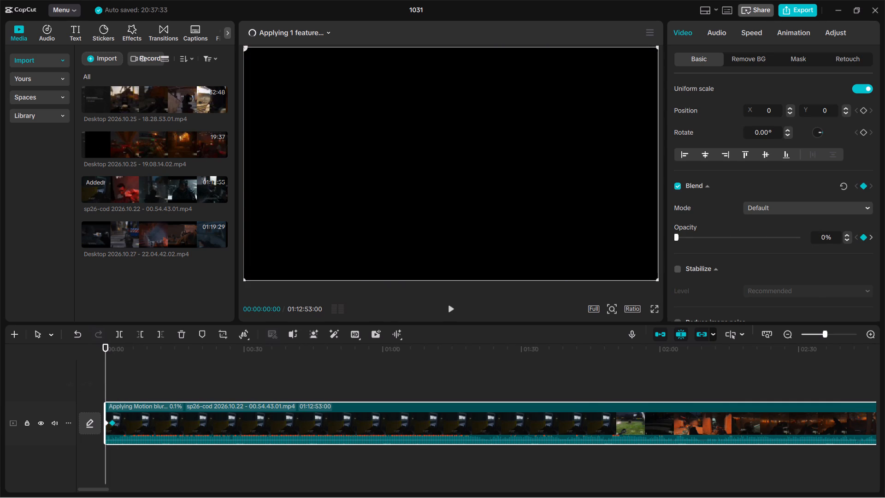
pyautogui.press('space')
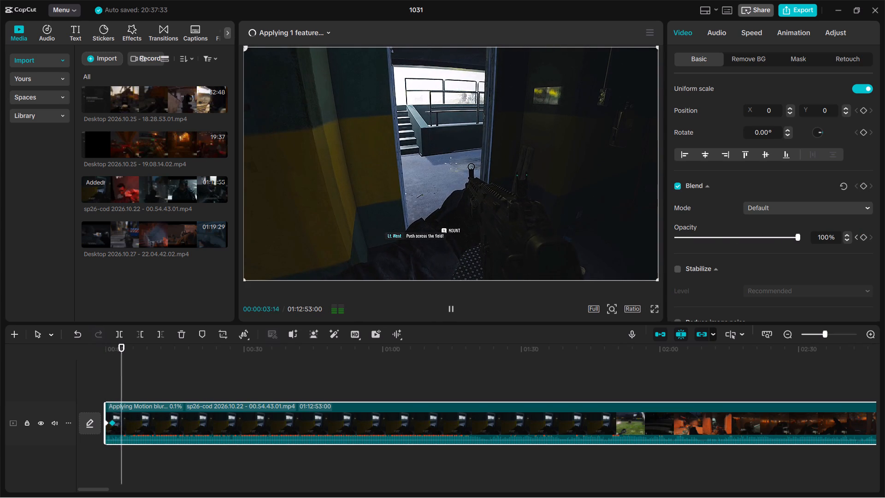
pyautogui.press('space')
pyautogui.keyDown('ctrl'); pyautogui.scroll(5, 122, 427); pyautogui.keyUp('ctrl')
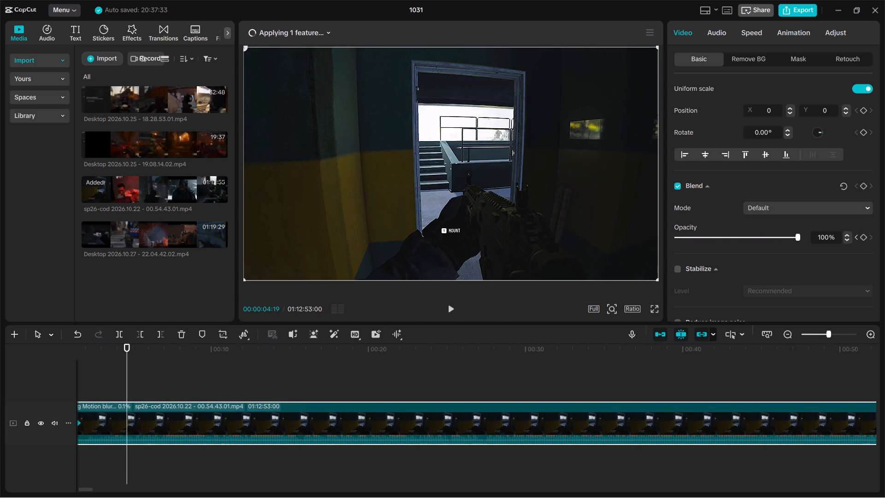
pyautogui.keyDown('ctrl'); pyautogui.scroll(3, 122, 427); pyautogui.keyUp('ctrl')
pyautogui.hscroll(6, 122, 427)
pyautogui.click(165, 345)
pyautogui.press('space')
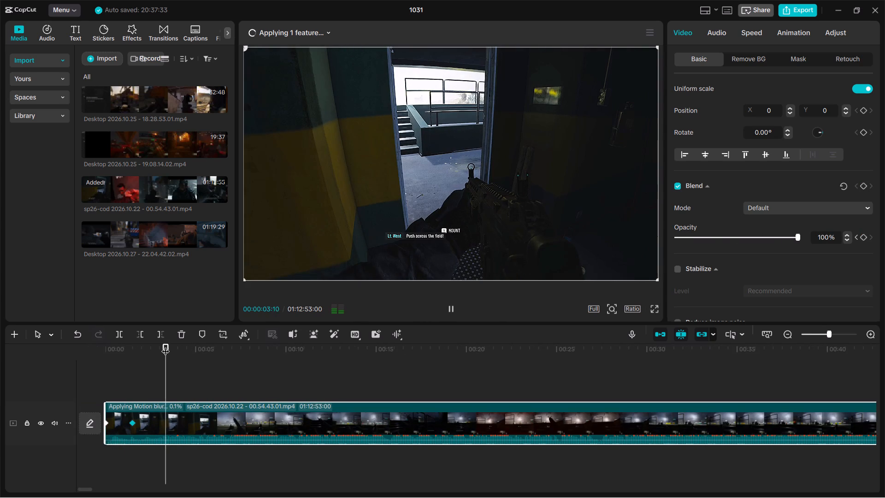
pyautogui.press('space')
pyautogui.moveTo(165, 345); pyautogui.dragTo(156, 350)
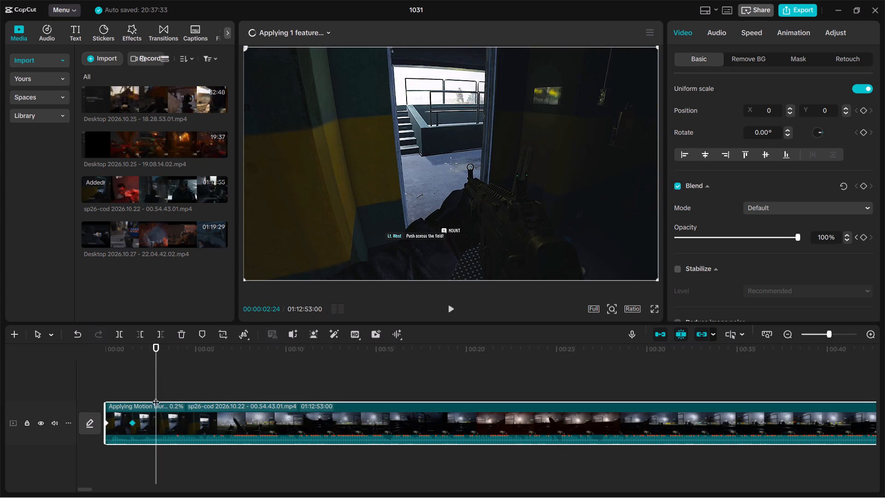
pyautogui.moveTo(157, 351); pyautogui.dragTo(169, 352)
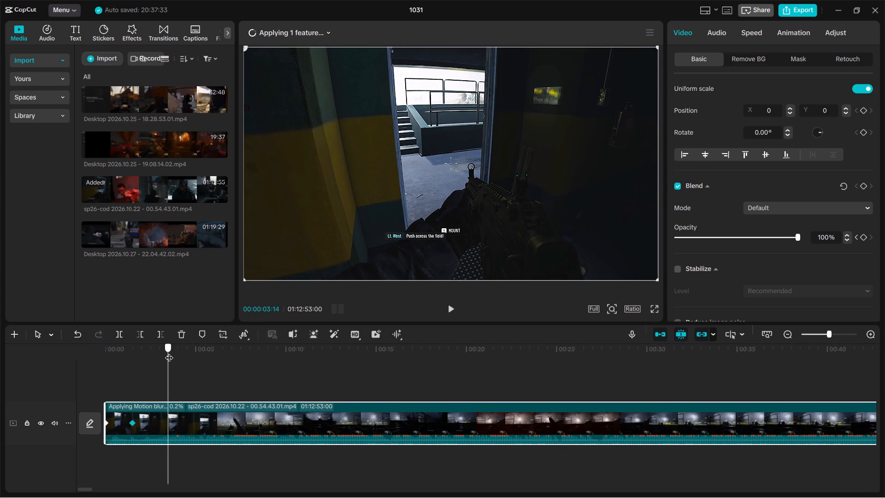
pyautogui.moveTo(169, 352); pyautogui.dragTo(183, 355)
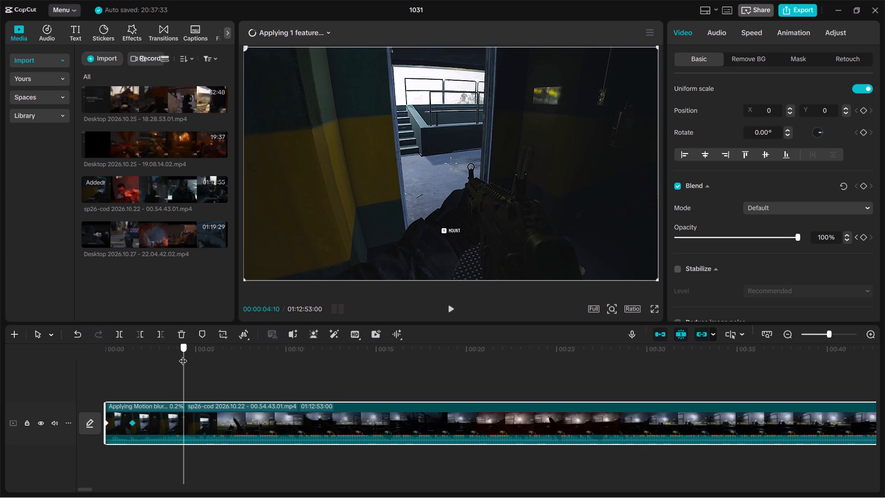
pyautogui.moveTo(183, 355); pyautogui.dragTo(183, 355)
# Move the 100% opacity keyframe to about 5.4 seconds and the 0% keyframe to about 3.5 seconds on the timeline.
pyautogui.moveTo(132, 422); pyautogui.dragTo(155, 422)
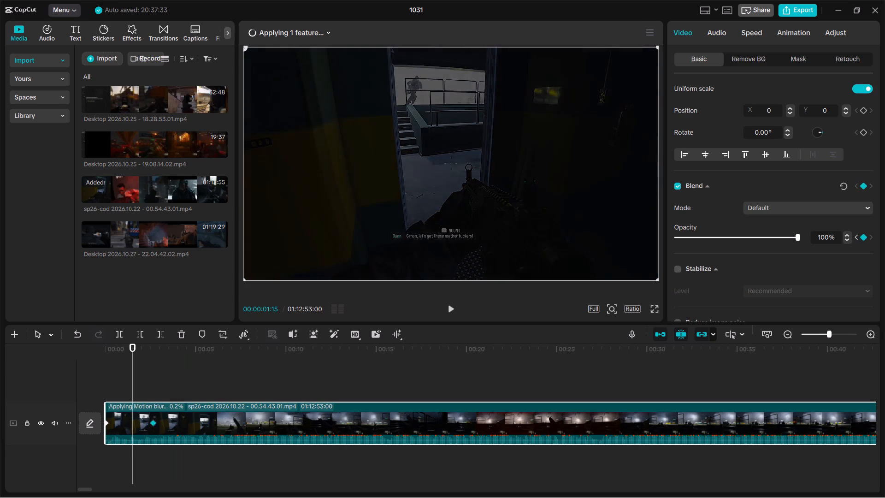
pyautogui.moveTo(155, 422); pyautogui.dragTo(202, 423)
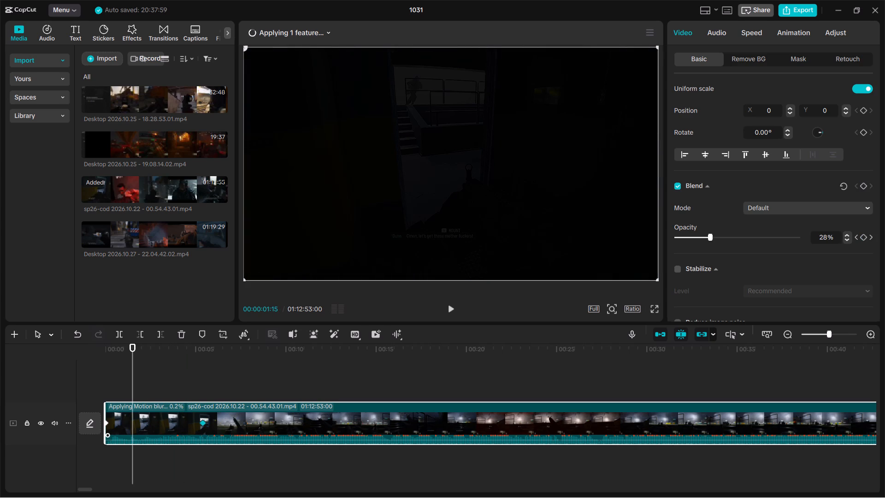
pyautogui.moveTo(108, 423); pyautogui.dragTo(162, 424)
pyautogui.moveTo(162, 424); pyautogui.dragTo(170, 424)
# Scrub across the moved fade-in and trim the clip's start up to the 0% opacity keyframe at 00:00:03:17.
pyautogui.moveTo(163, 350); pyautogui.dragTo(174, 350)
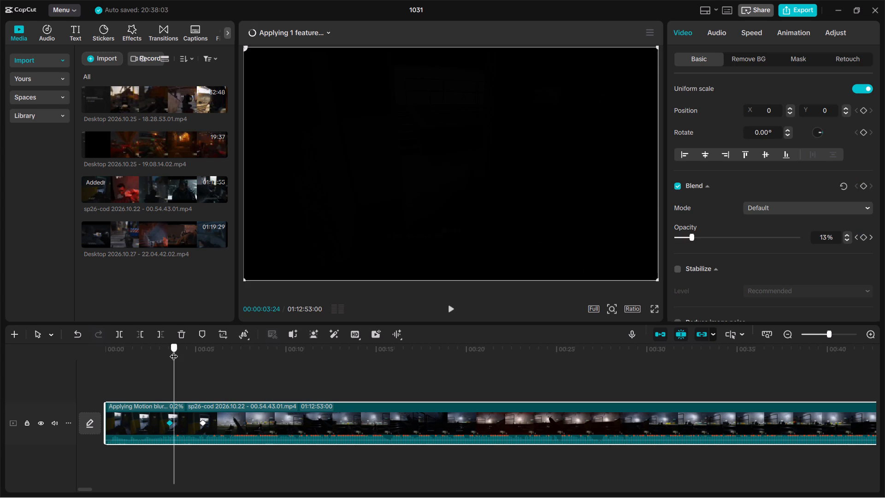
pyautogui.moveTo(174, 350); pyautogui.dragTo(224, 350)
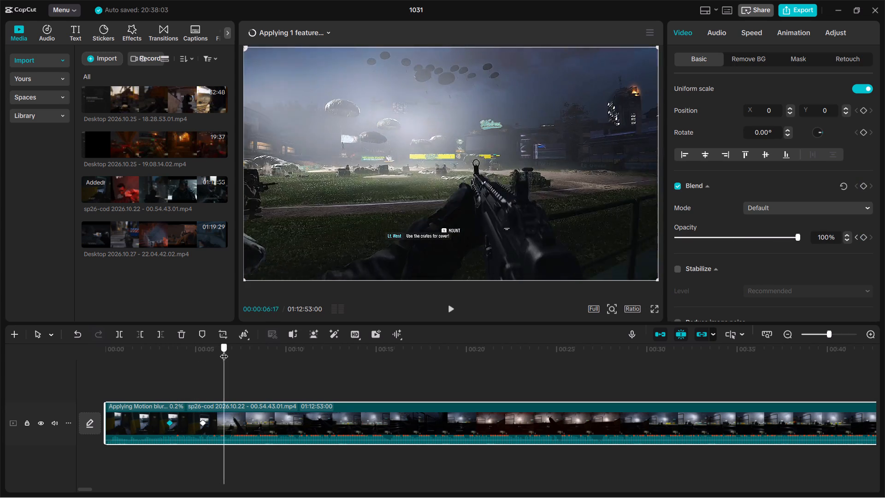
pyautogui.moveTo(224, 350); pyautogui.dragTo(164, 350)
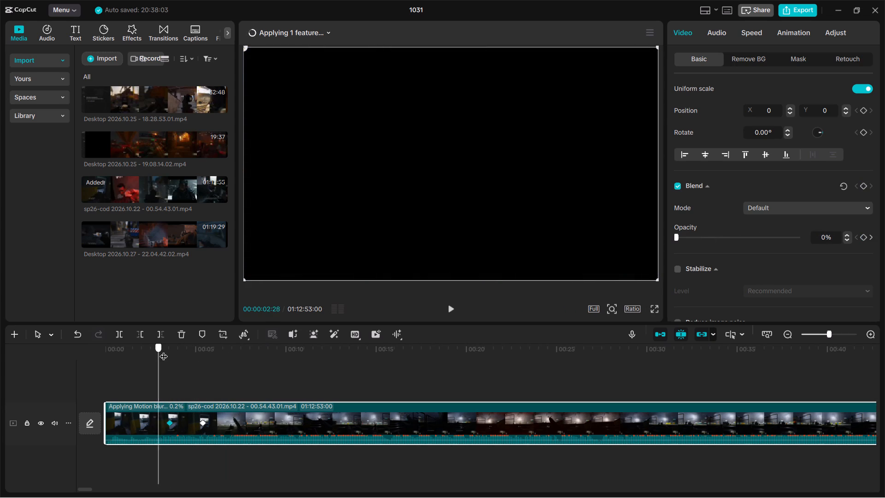
pyautogui.moveTo(164, 350); pyautogui.dragTo(167, 350)
pyautogui.moveTo(108, 413); pyautogui.dragTo(118, 413)
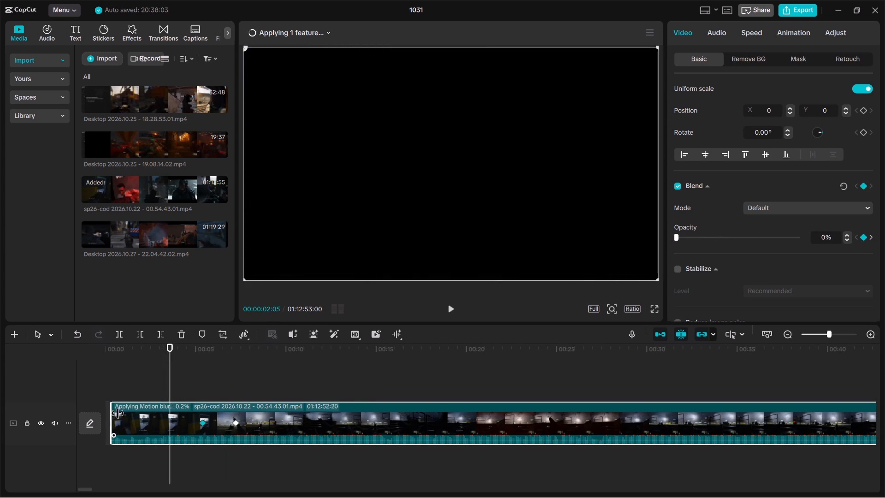
pyautogui.moveTo(118, 413); pyautogui.dragTo(171, 413)
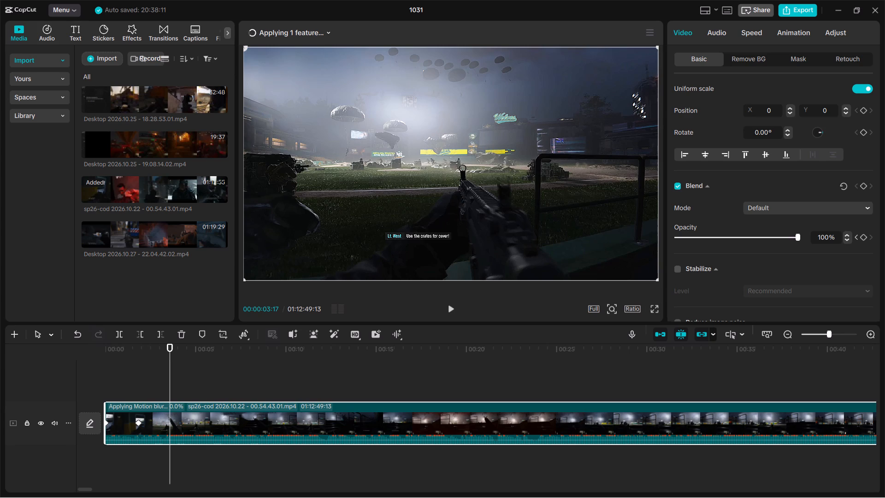
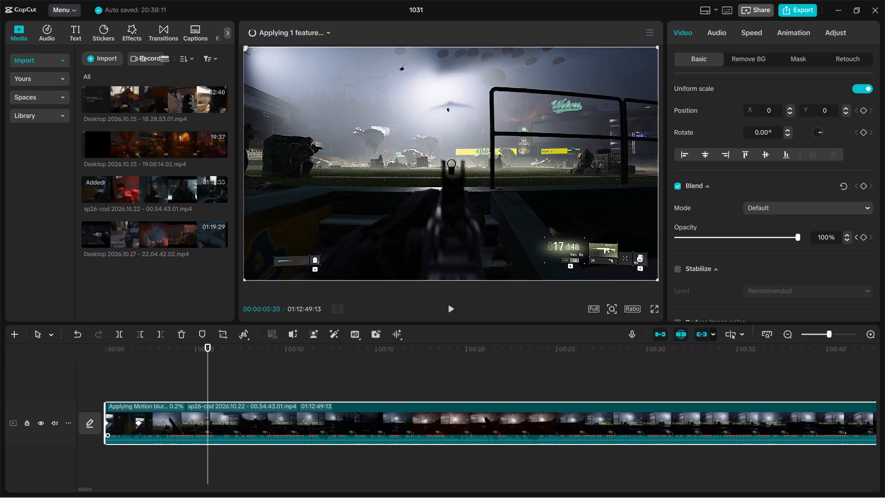
# Play the trimmed gameplay clip onward from 00:00:05:20 to review the footage after the fade-in.
pyautogui.press('space')
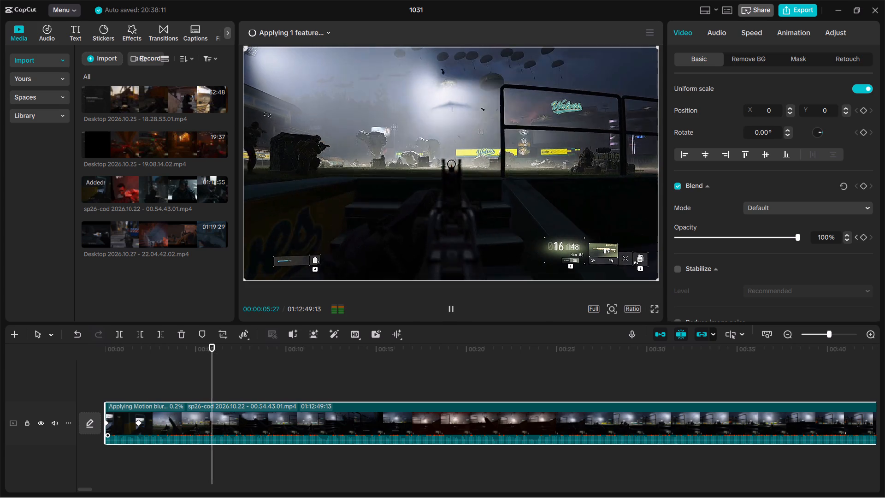
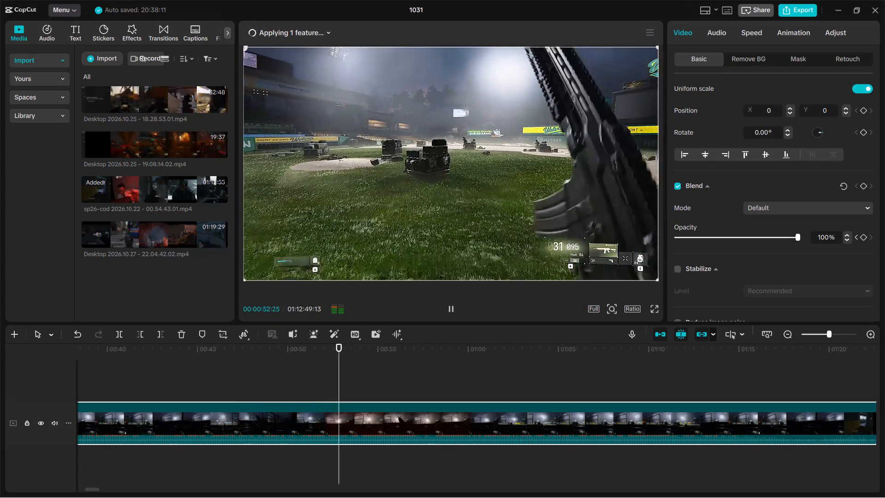
# Skim the gameplay clip between about 00:00:13 and 00:00:46 to examine the footage for sections worth cutting.
pyautogui.press('space')
pyautogui.moveTo(200, 350); pyautogui.dragTo(184, 357)
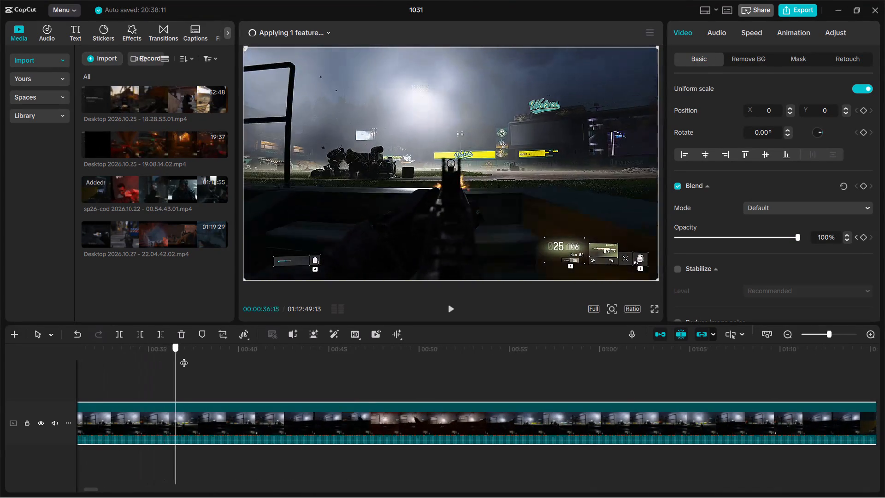
pyautogui.moveTo(184, 357); pyautogui.dragTo(348, 352)
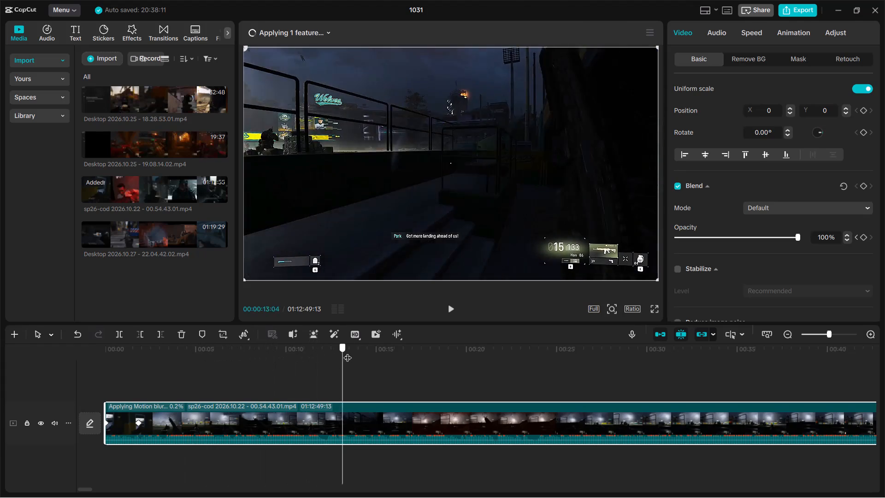
pyautogui.moveTo(348, 352); pyautogui.dragTo(420, 351)
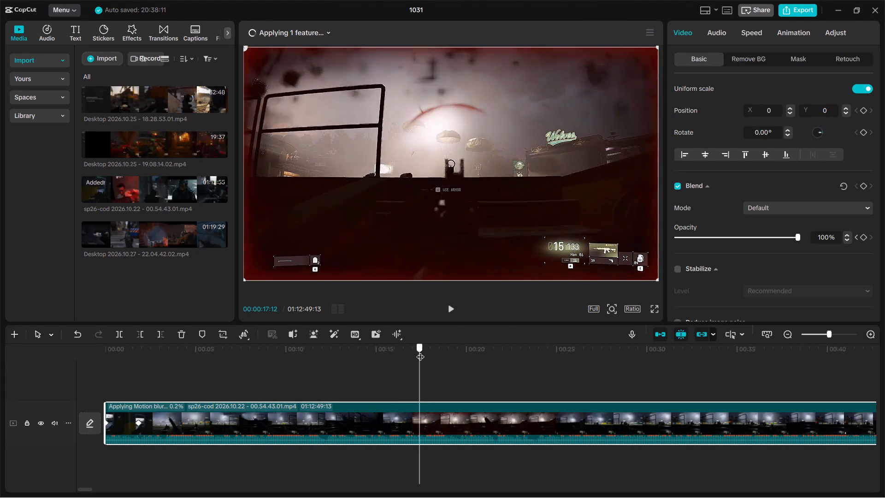
pyautogui.moveTo(420, 351); pyautogui.dragTo(493, 354)
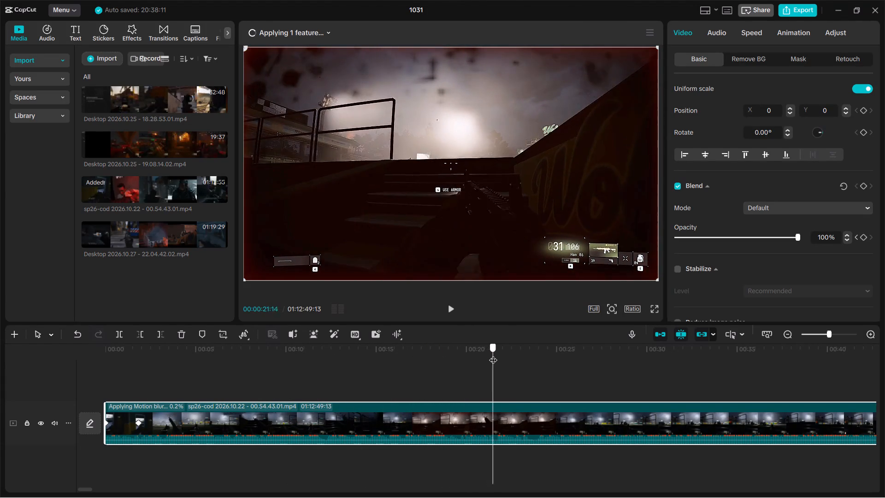
pyautogui.moveTo(493, 354); pyautogui.dragTo(552, 358)
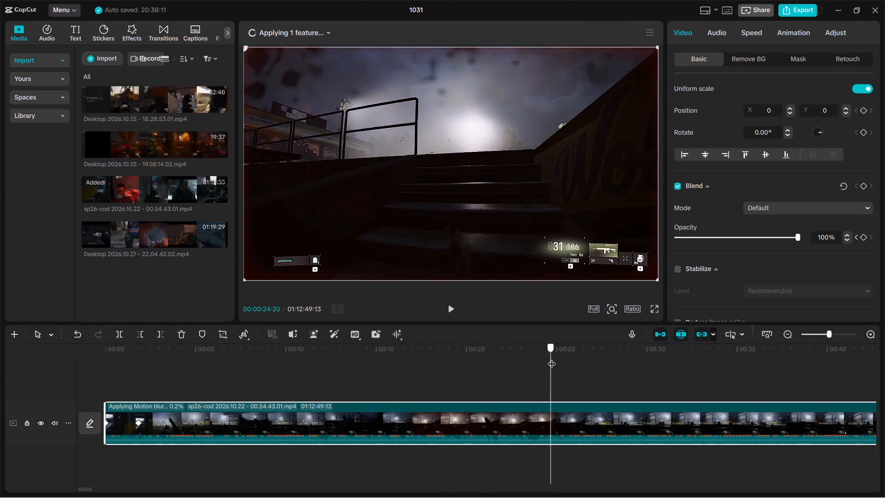
pyautogui.moveTo(552, 358); pyautogui.dragTo(575, 359)
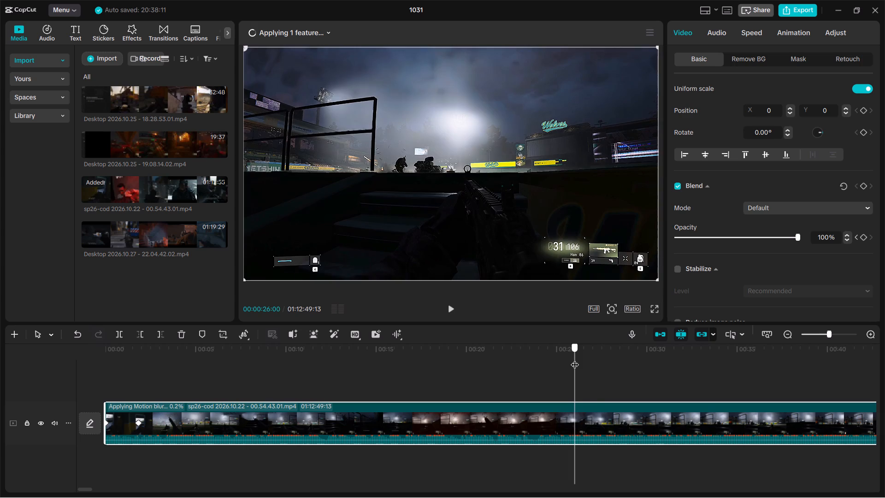
pyautogui.moveTo(575, 359); pyautogui.dragTo(619, 361)
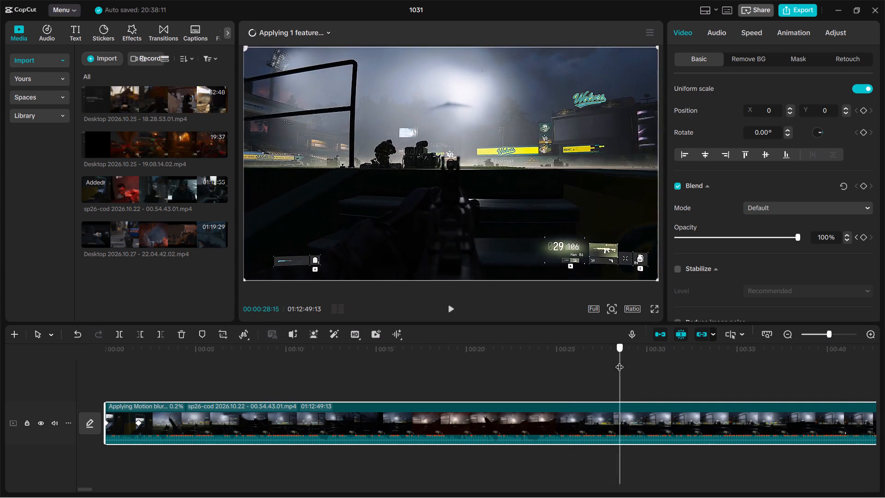
pyautogui.moveTo(619, 361); pyautogui.dragTo(704, 362)
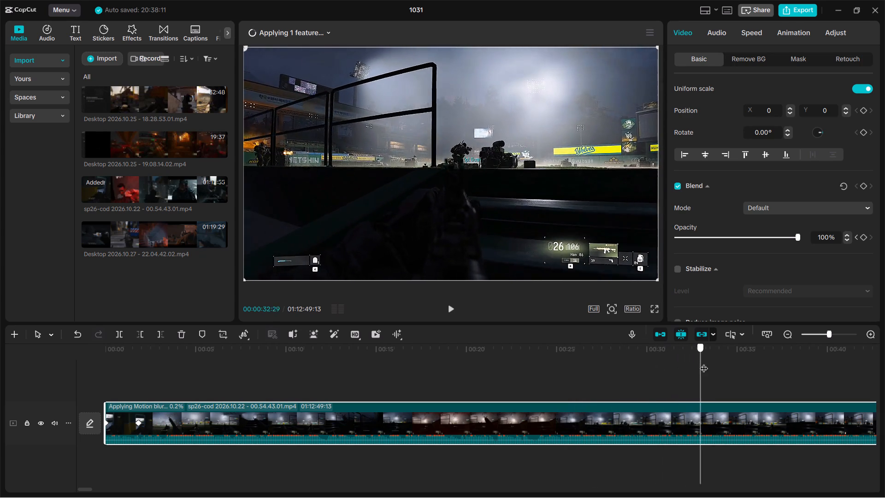
pyautogui.moveTo(704, 362); pyautogui.dragTo(823, 361)
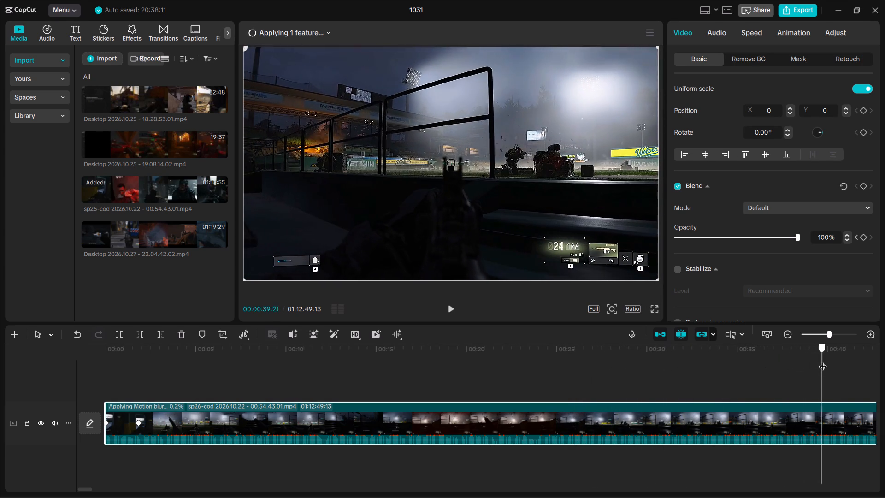
pyautogui.moveTo(823, 361); pyautogui.dragTo(676, 361)
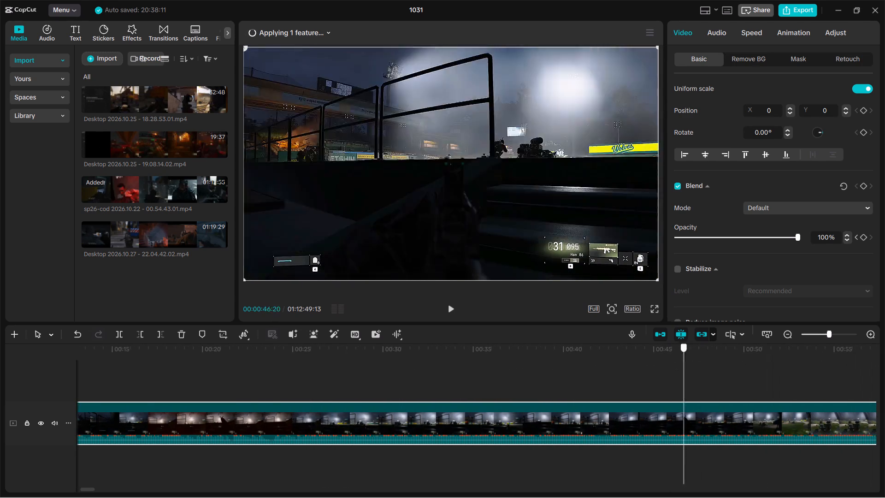
# Replay the footage from about 00:00:19 and split the gameplay clip at about 00:00:34, during the aiming section behind the wall.
pyautogui.moveTo(676, 361); pyautogui.dragTo(183, 362)
pyautogui.press('space')
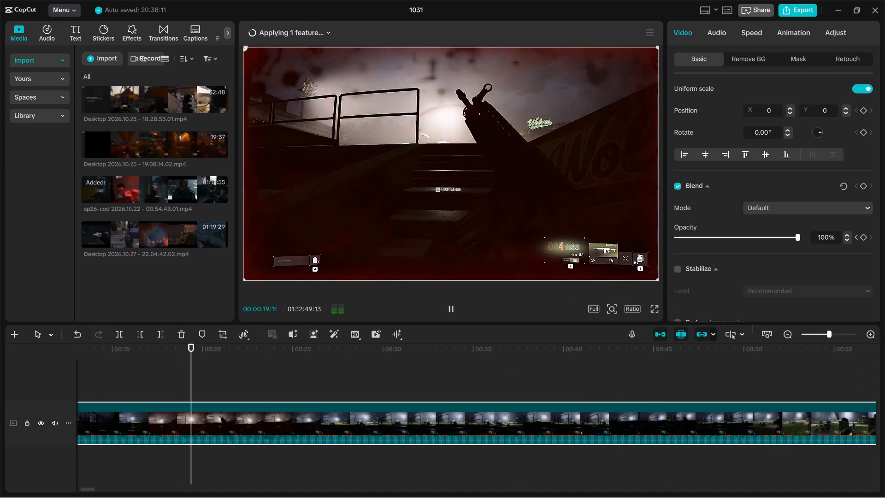
pyautogui.click(273, 351)
pyautogui.press('space')
pyautogui.press('space')
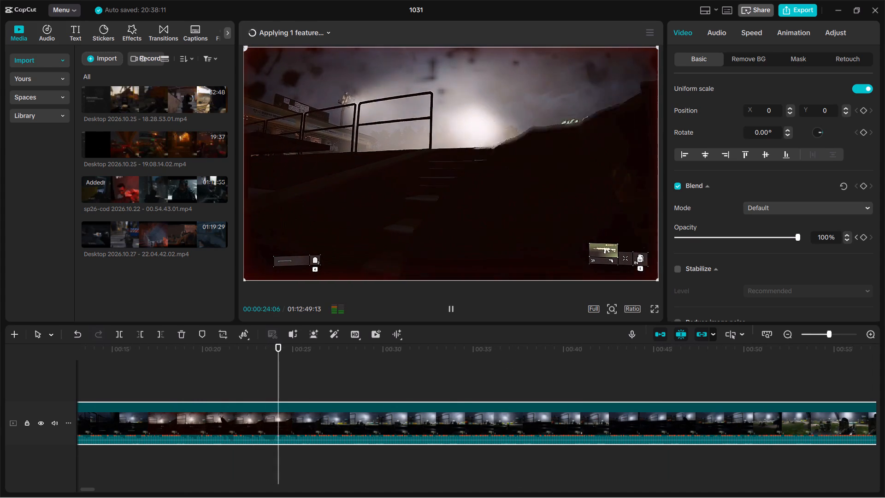
pyautogui.click(402, 350)
pyautogui.press('space')
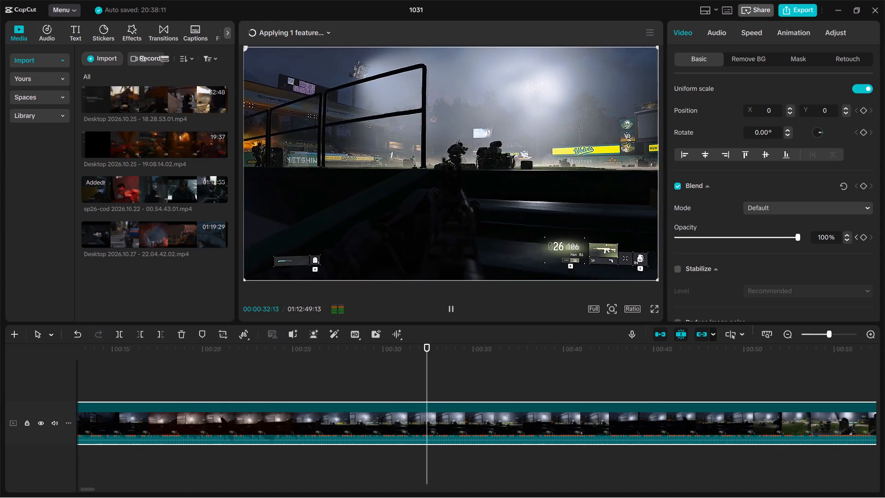
pyautogui.press('space')
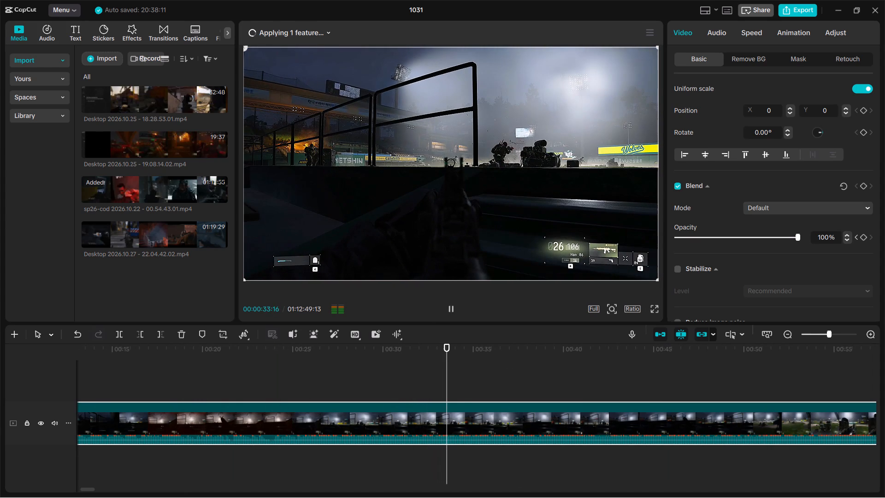
pyautogui.press('b')
pyautogui.click(453, 415)
pyautogui.press('a')
# Split the gameplay clip again at 00:00:39:29 and delete the roughly six-second section between the two cuts.
pyautogui.press('space')
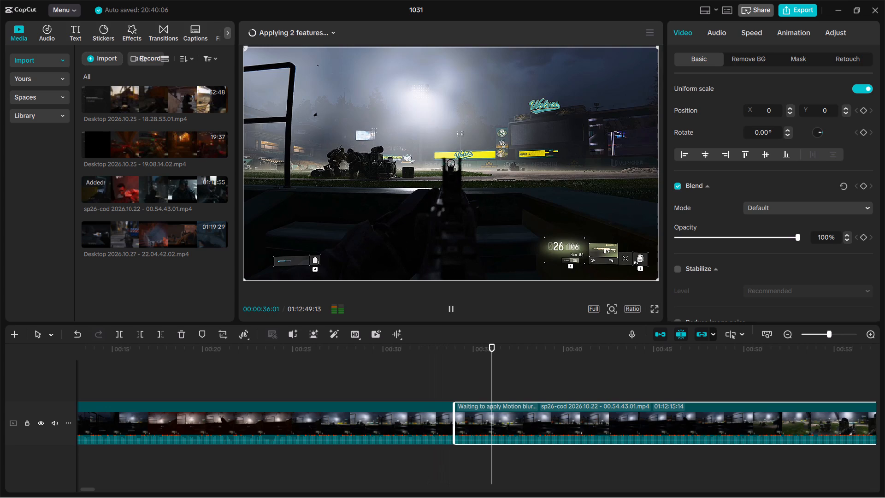
pyautogui.click(563, 351)
pyautogui.press('b')
pyautogui.click(564, 404)
pyautogui.press('a')
pyautogui.click(530, 414)
pyautogui.press('BackSpace')
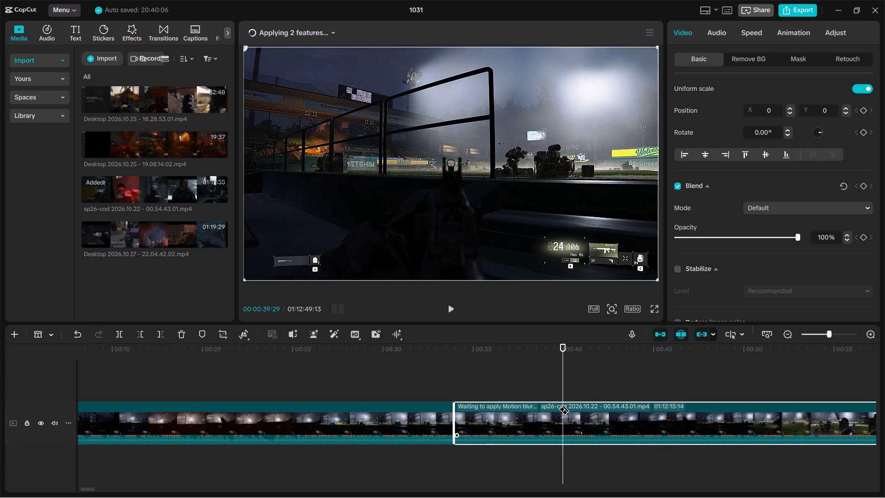
# Trim about 1.5 seconds off the start of the clip following the cut near 00:00:34.
pyautogui.click(479, 352)
pyautogui.moveTo(459, 421); pyautogui.dragTo(487, 424)
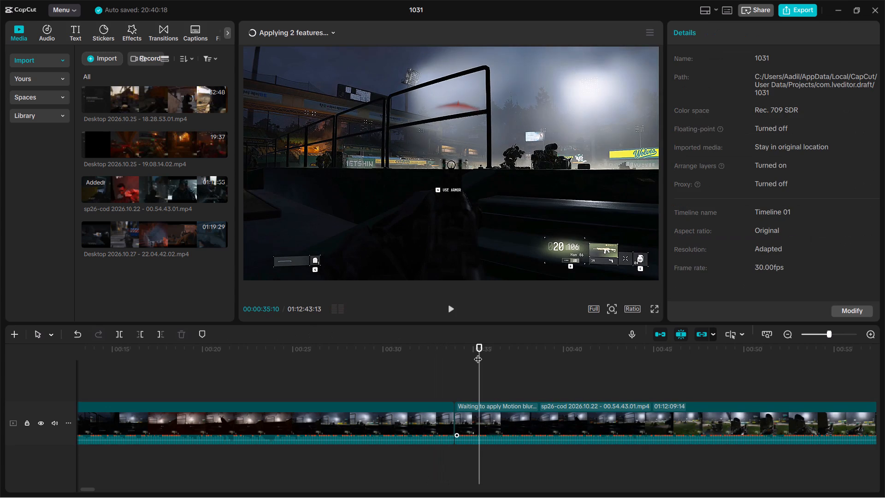
# Play back across the cut near 00:00:34 and onward to check the transition and the following footage.
pyautogui.press('space')
pyautogui.press('space')
pyautogui.press('space')
pyautogui.press('space')
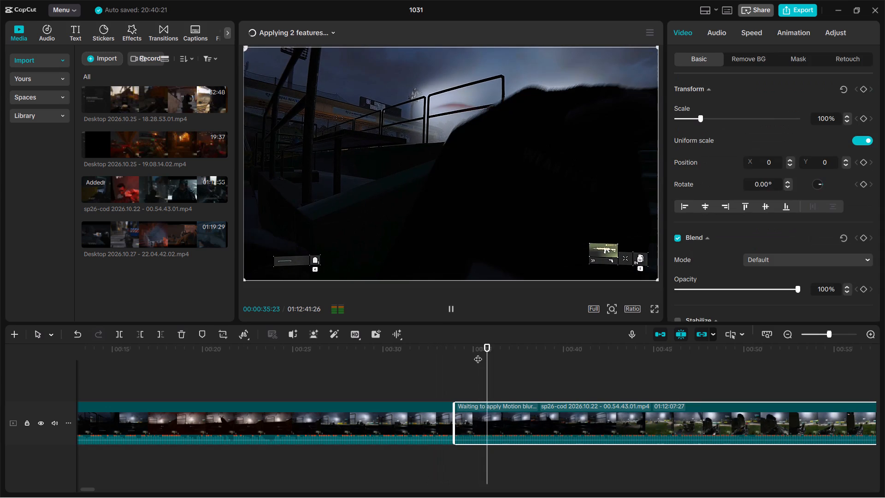
pyautogui.click(404, 357)
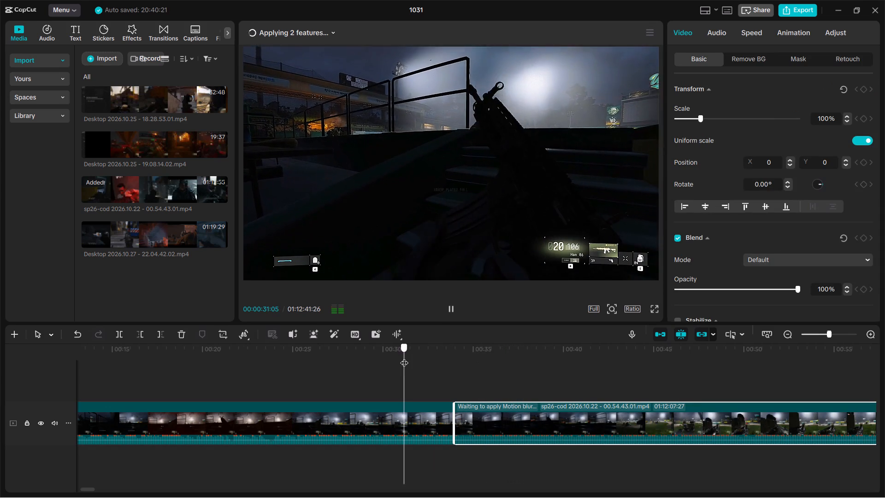
pyautogui.press('space')
pyautogui.press('space')
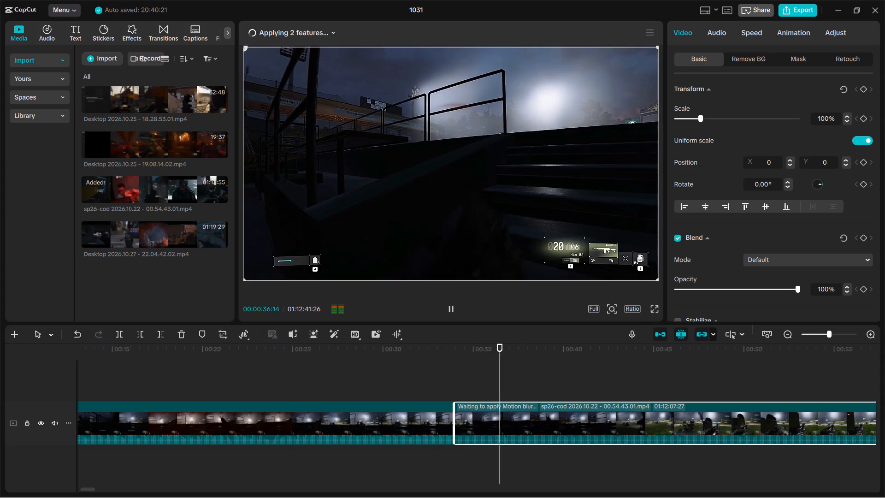
pyautogui.click(470, 368)
pyautogui.press('space')
pyautogui.click(501, 351)
pyautogui.press('space')
pyautogui.press('space')
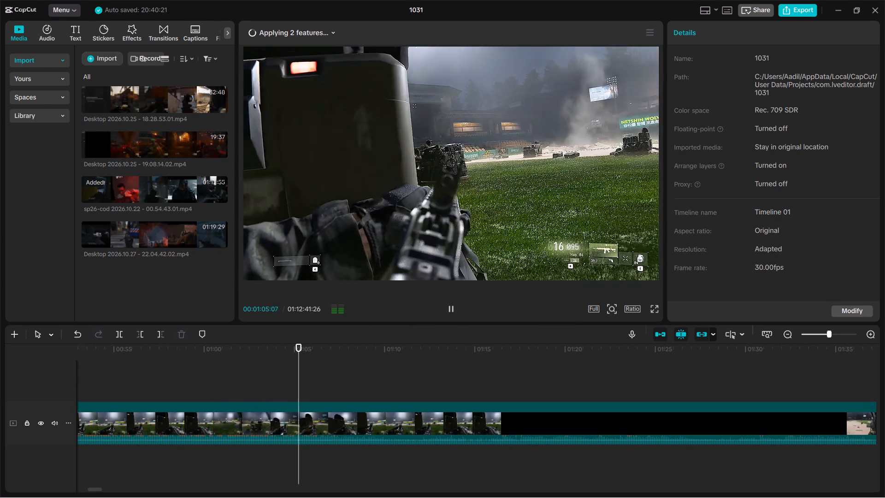
# Replay the footage around 00:00:57 and split the gameplay clip at 00:00:57:21, while the player is behind the crate.
pyautogui.moveTo(192, 349); pyautogui.dragTo(167, 354)
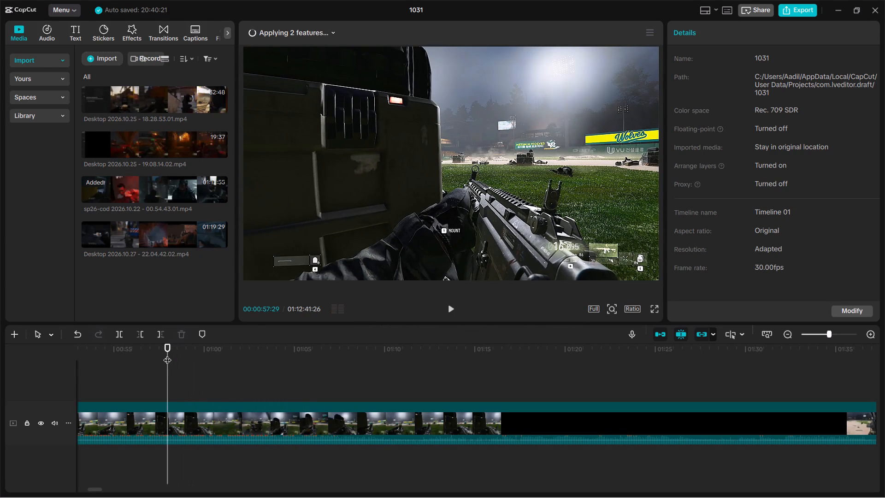
pyautogui.press('space')
pyautogui.click(140, 356)
pyautogui.press('space')
pyautogui.press('space')
pyautogui.press('space')
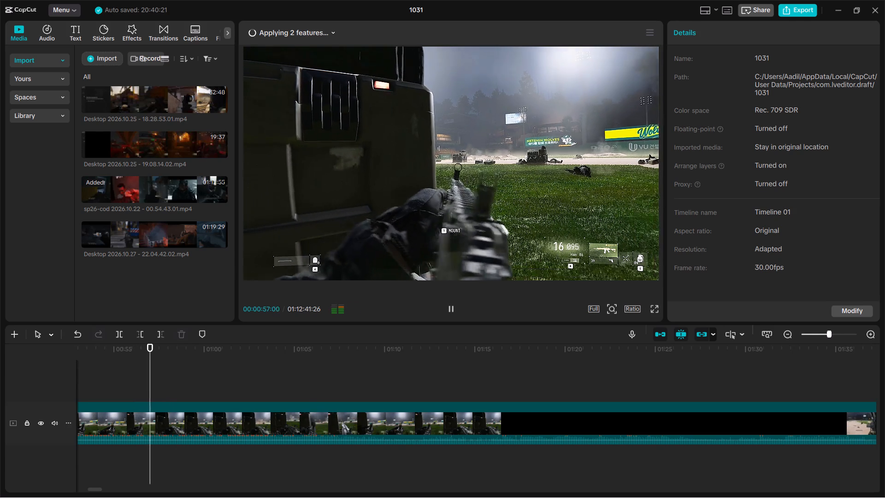
pyautogui.press('space')
pyautogui.write('b')
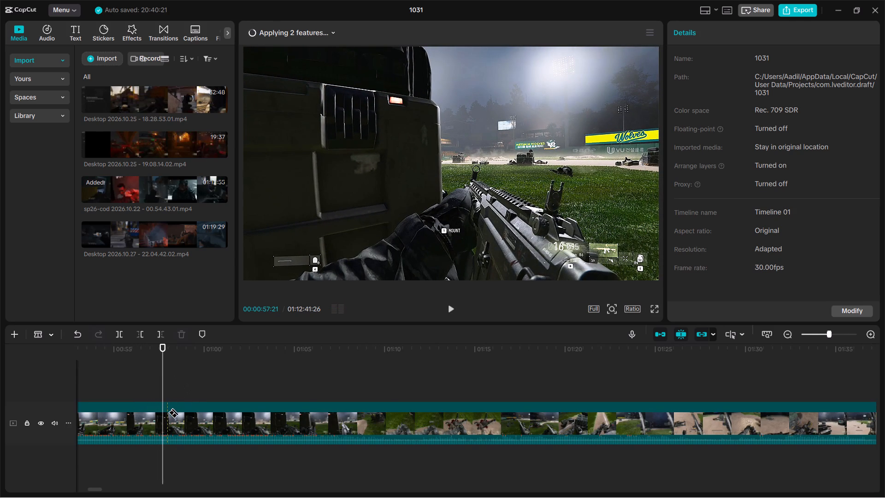
pyautogui.click(164, 415)
pyautogui.press('a')
# Replay the footage after the 00:00:57:21 split, around 00:01:02 to 00:01:05, to examine where the idle section ends.
pyautogui.press('space')
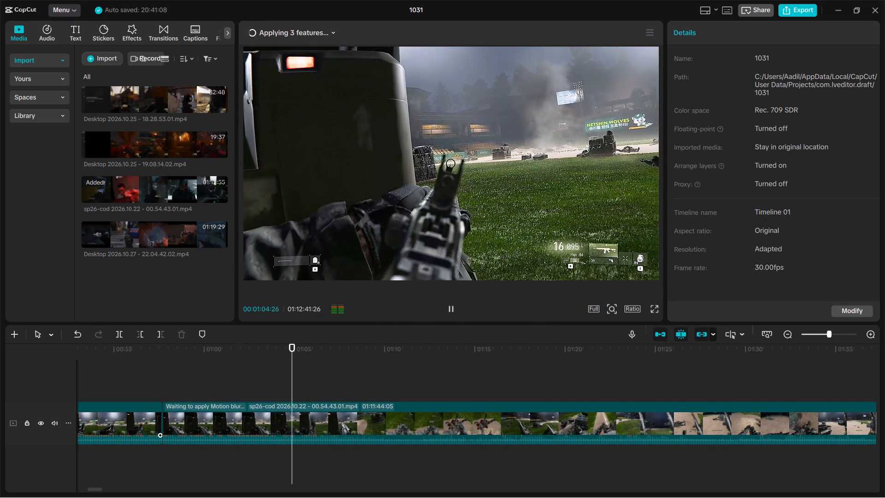
pyautogui.press('space')
pyautogui.click(272, 351)
pyautogui.moveTo(272, 350); pyautogui.dragTo(247, 357)
pyautogui.press('space')
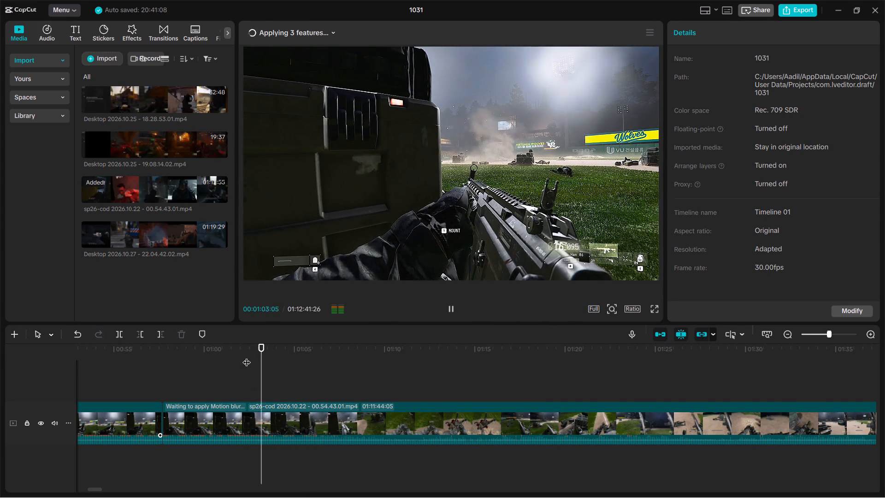
pyautogui.press('space')
pyautogui.click(247, 356)
pyautogui.press('space')
pyautogui.press('space')
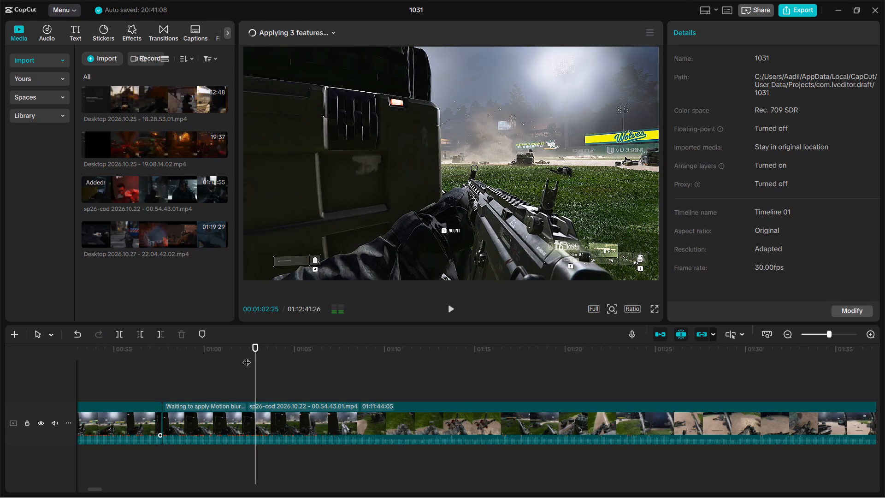
pyautogui.press('space')
pyautogui.press('space')
pyautogui.press('space')
pyautogui.press('space')
pyautogui.press('space')
pyautogui.press('space')
pyautogui.click(247, 356)
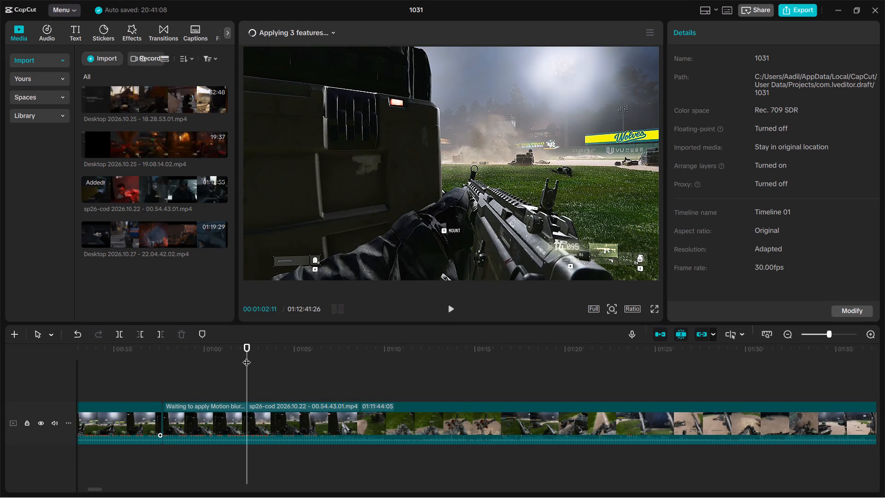
# Split the gameplay clip at 00:01:03:03 and delete the section between 00:00:57:21 and that point.
pyautogui.click(252, 354)
pyautogui.press('space')
pyautogui.press('space')
pyautogui.click(260, 353)
pyautogui.press('space')
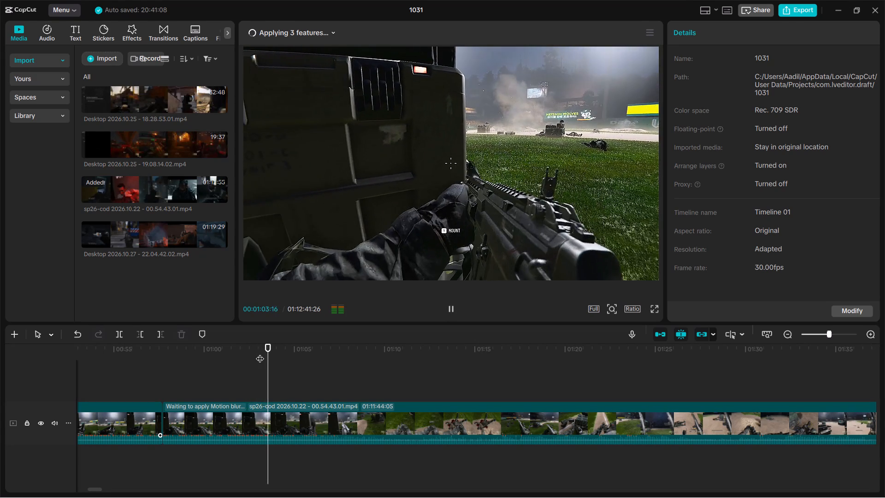
pyautogui.click(260, 353)
pyautogui.press('space')
pyautogui.press('space')
pyautogui.press('space')
pyautogui.click(260, 353)
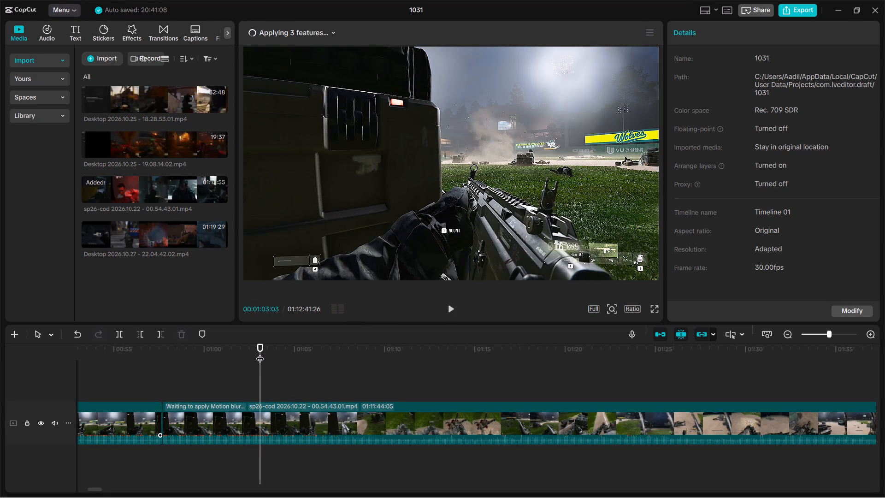
pyautogui.press('b')
pyautogui.click(262, 418)
pyautogui.press('a')
pyautogui.click(239, 413)
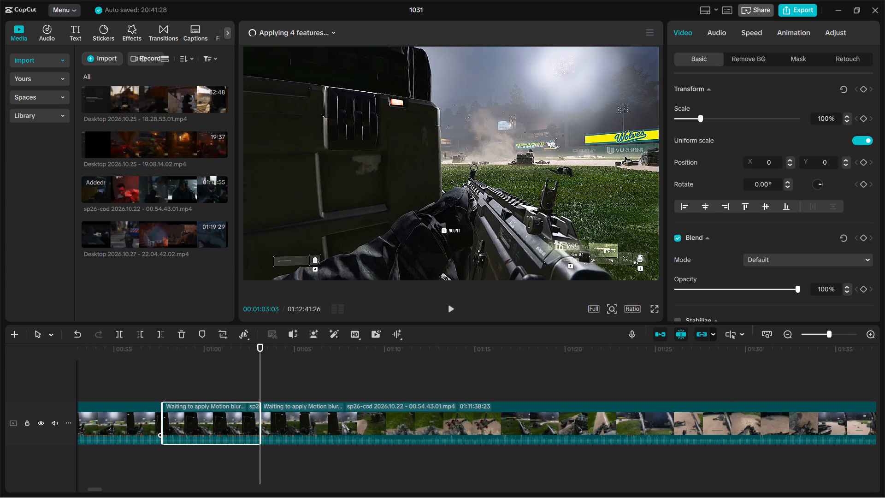
pyautogui.press('BackSpace')
# Play back from just before the 00:00:57:21 cut to about 00:01:50, viewing part of the orange-lit alley footage full screen.
pyautogui.click(150, 359)
pyautogui.press('space')
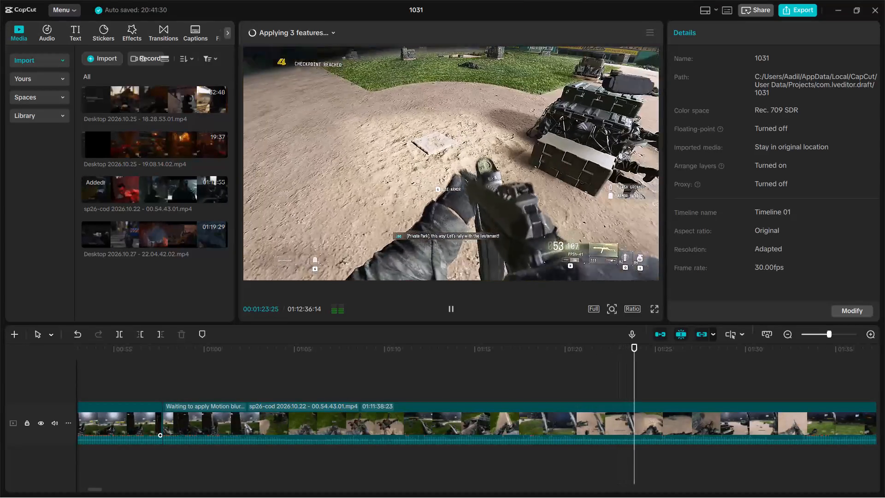
pyautogui.hscroll(-2, 658, 370)
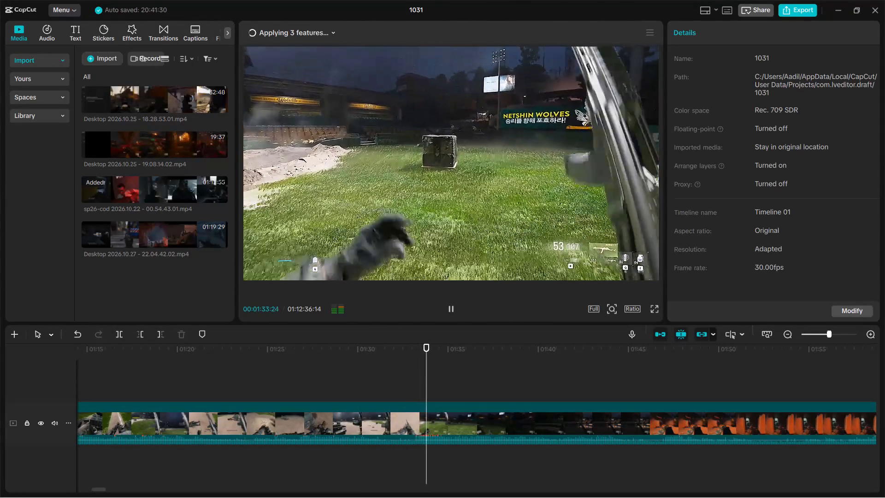
pyautogui.click(518, 345)
pyautogui.press('space')
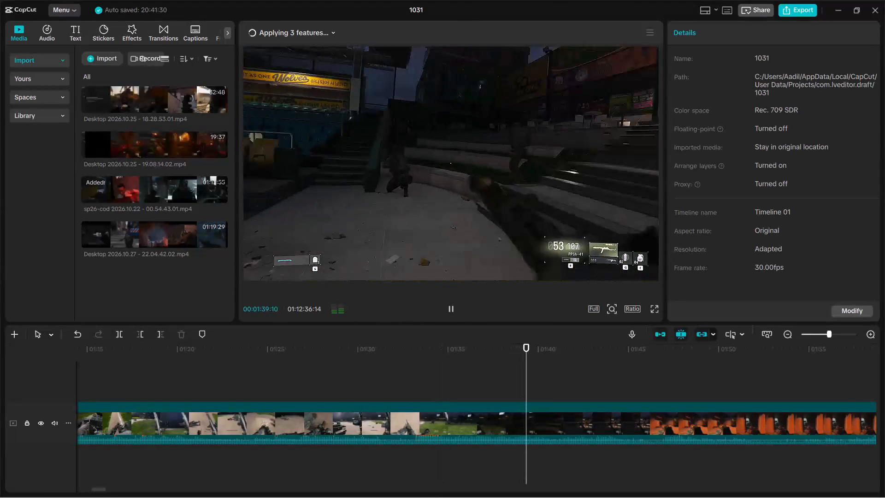
pyautogui.click(578, 351)
pyautogui.press('space')
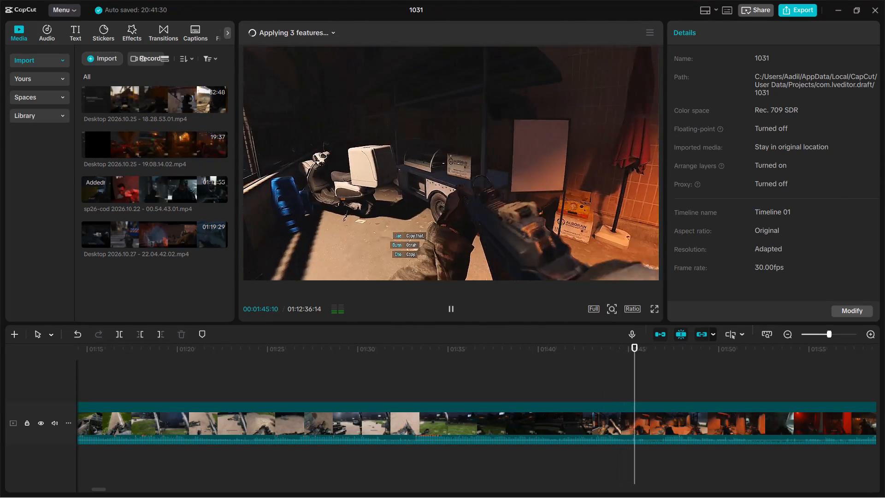
pyautogui.click(647, 306)
pyautogui.click(651, 308)
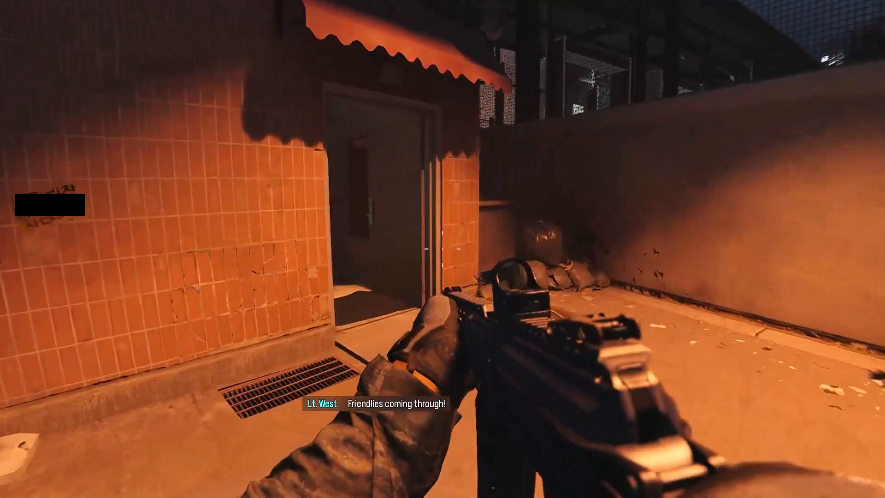
pyautogui.press('Escape')
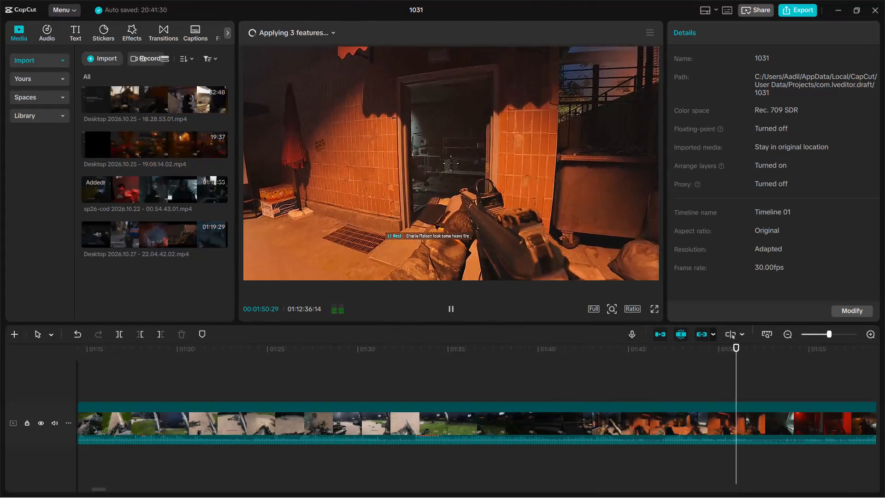
# Skim the footage from about 00:01:56 to 00:02:02, where the player enters the burning building.
pyautogui.hscroll(-2, 753, 359)
pyautogui.click(533, 349)
pyautogui.press('space')
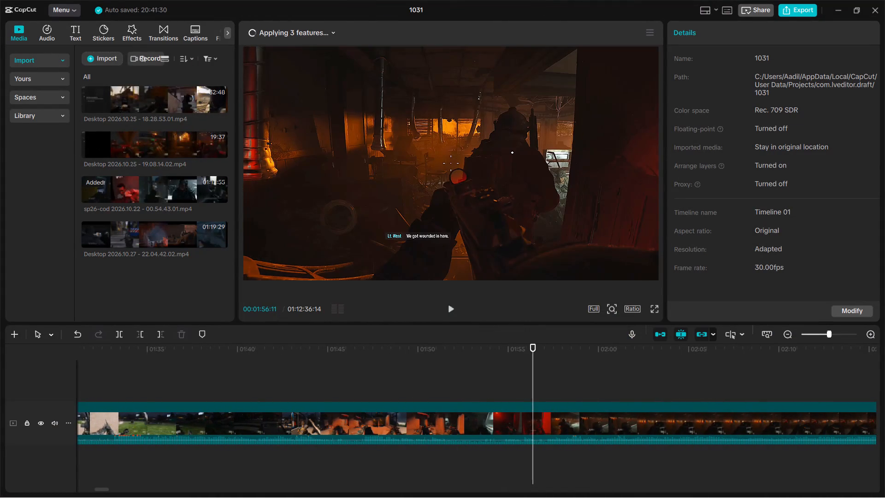
pyautogui.click(564, 348)
pyautogui.press('space')
pyautogui.press('space')
pyautogui.click(604, 350)
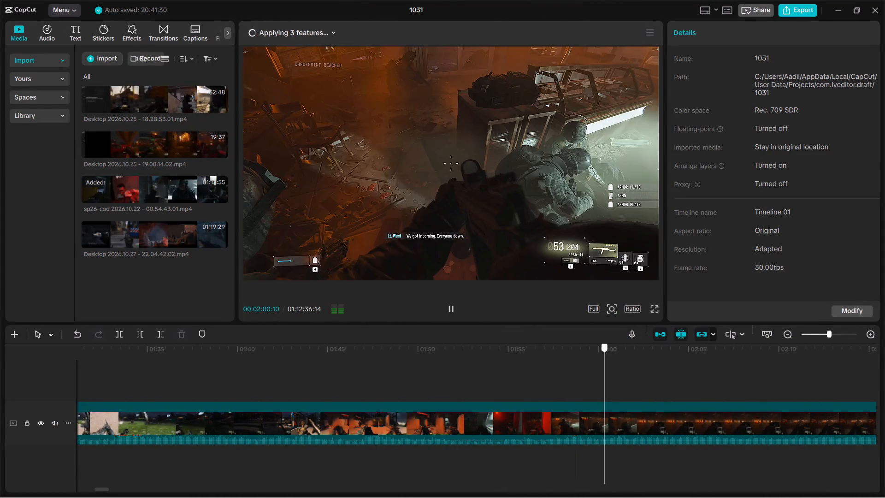
pyautogui.press('space')
pyautogui.click(635, 349)
pyautogui.press('space')
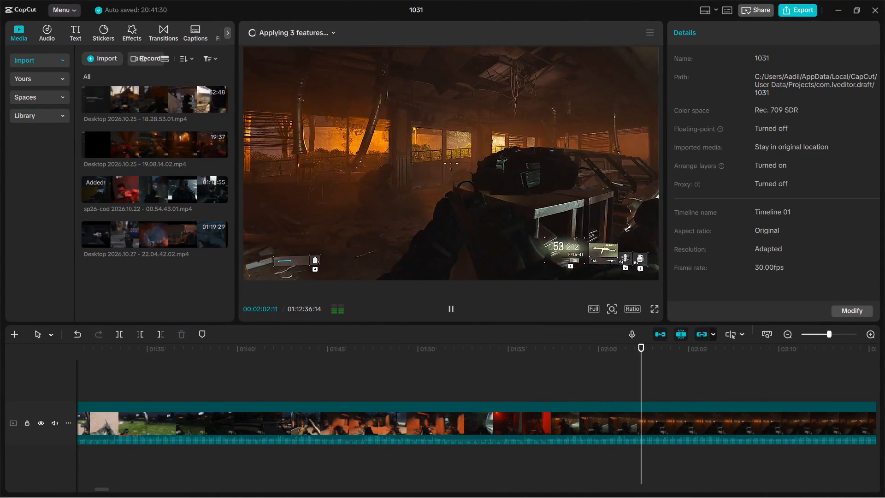
# Skim the footage inside the burning building from about 00:02:04 to 00:02:14 to examine it for idle stretches.
pyautogui.click(672, 352)
pyautogui.press('space')
pyautogui.press('space')
pyautogui.click(715, 349)
pyautogui.press('space')
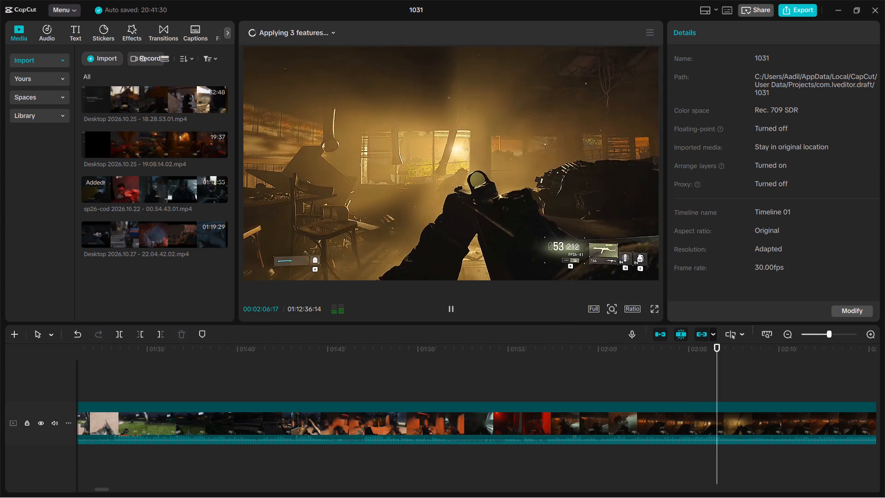
pyautogui.click(785, 351)
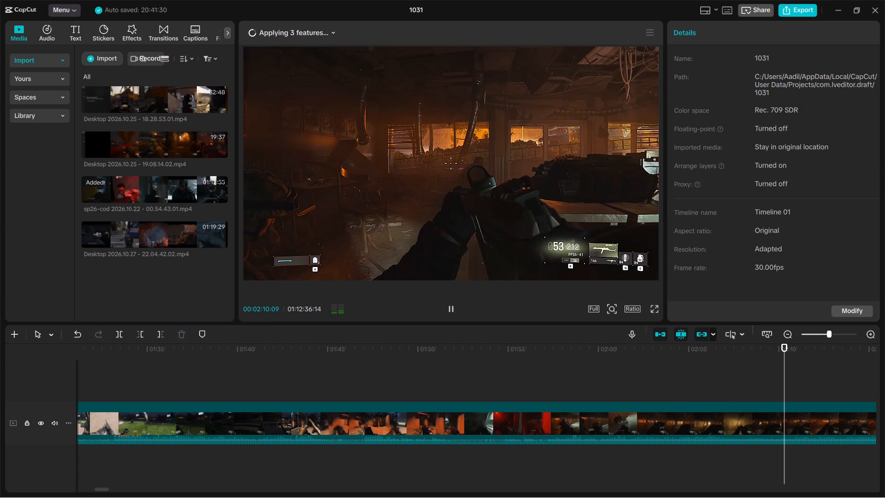
pyautogui.press('space')
pyautogui.press('space')
pyautogui.click(861, 350)
pyautogui.press('space')
pyautogui.press('space')
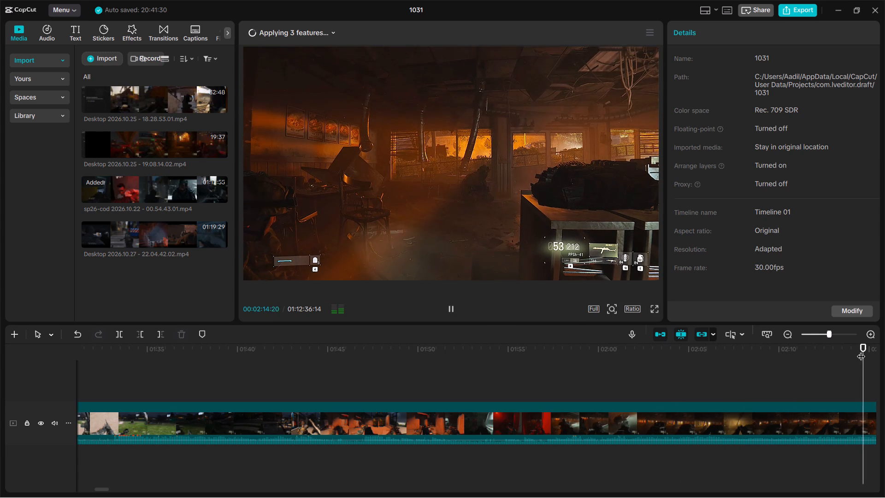
# Skim the footage from about 00:02:24 to 00:02:51, covering the weapon pickup and the squad's dialogue in the building.
pyautogui.click(316, 351)
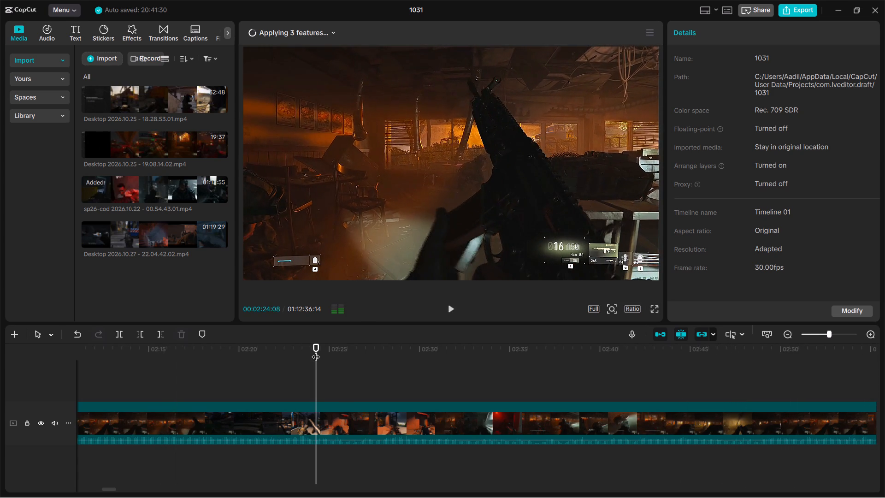
pyautogui.press('space')
pyautogui.click(395, 351)
pyautogui.press('space')
pyautogui.click(504, 353)
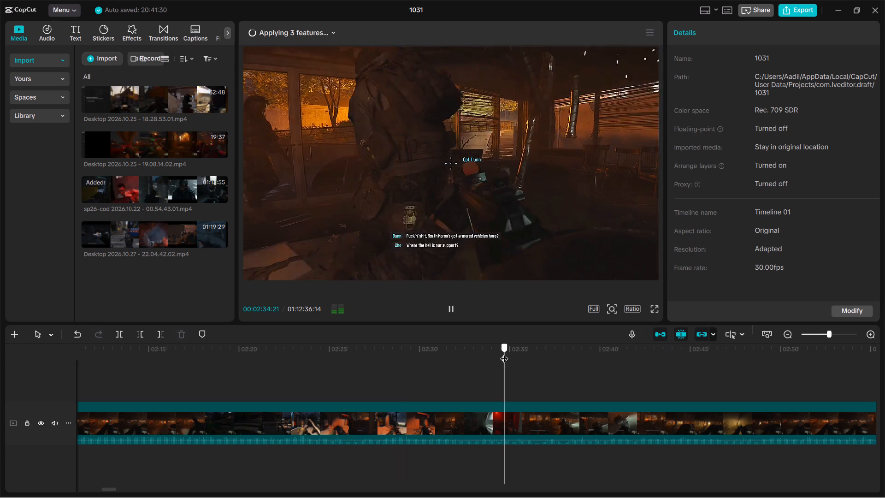
pyautogui.press('space')
pyautogui.click(595, 350)
pyautogui.press('space')
pyautogui.press('space')
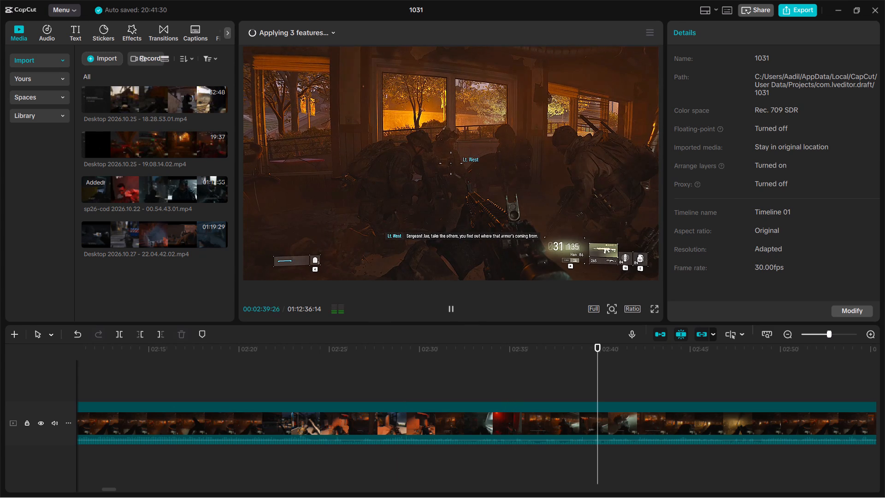
pyautogui.click(681, 353)
pyautogui.press('space')
pyautogui.press('space')
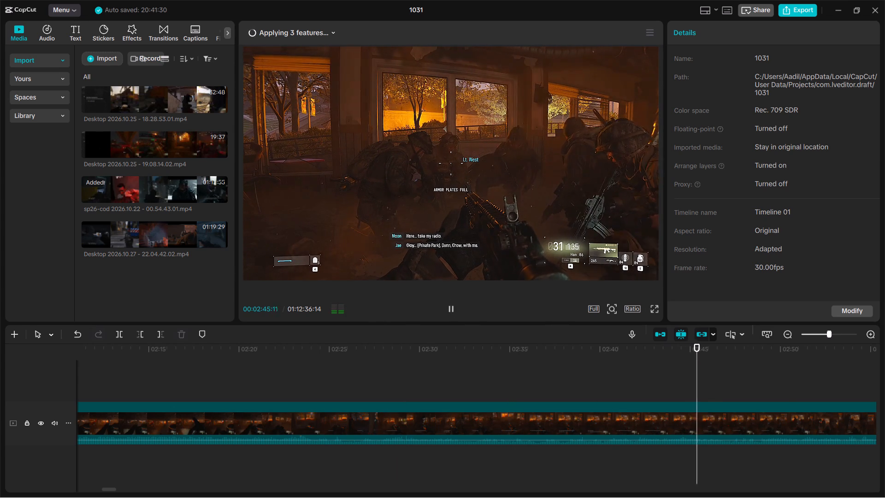
pyautogui.click(788, 348)
pyautogui.press('space')
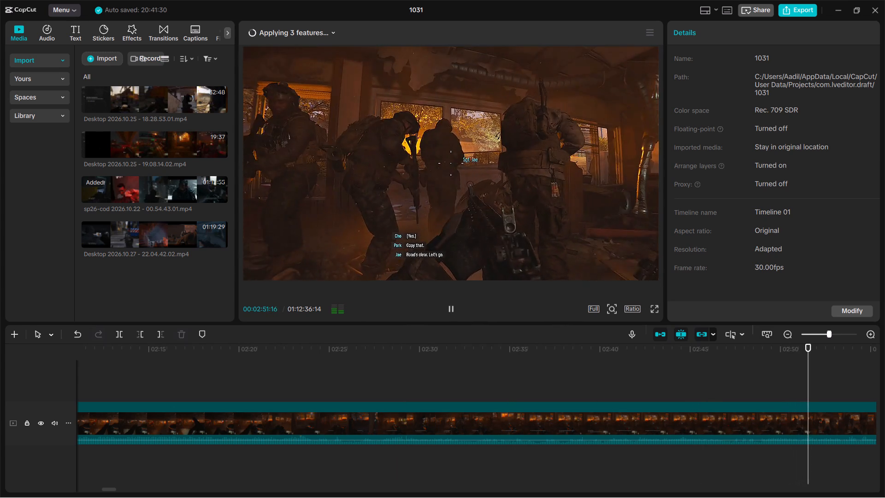
# Go back over the squad's dialogue scene around 00:02:45 on a wider timeline view.
pyautogui.moveTo(827, 333); pyautogui.dragTo(816, 337)
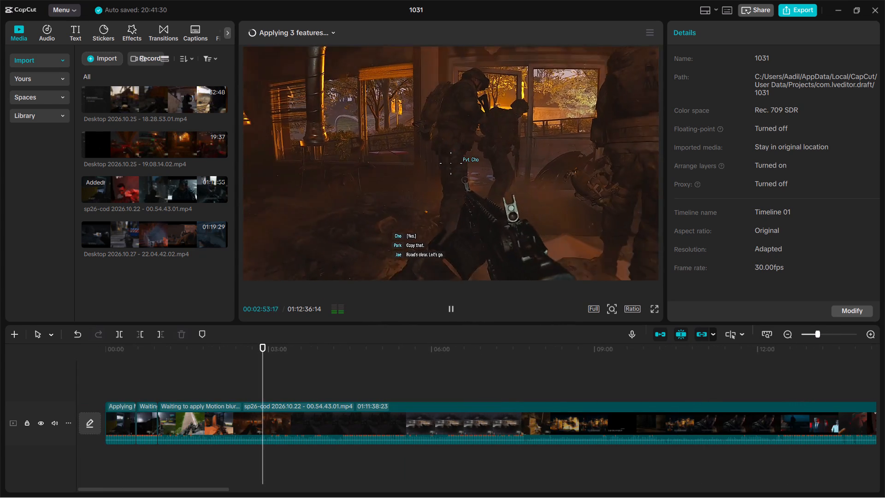
pyautogui.click(279, 352)
pyautogui.click(269, 349)
pyautogui.press('space')
pyautogui.click(255, 350)
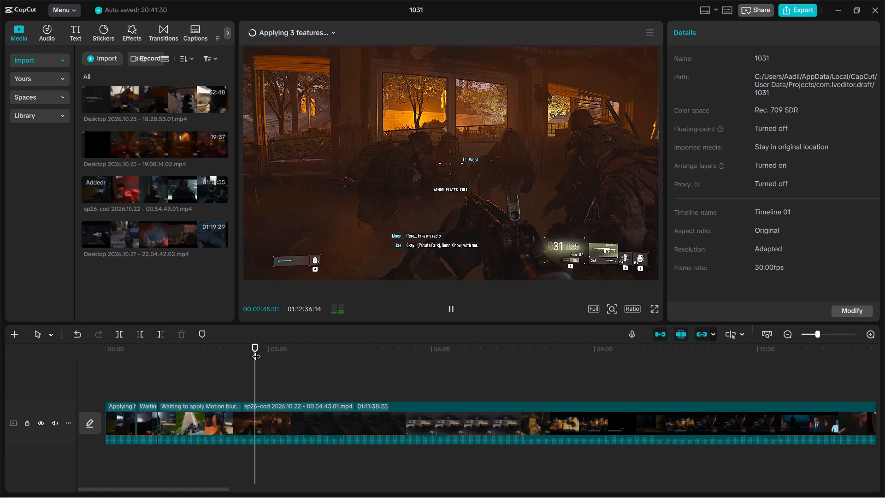
pyautogui.press('space')
# Skim the footage from about 00:02:50 to 00:03:12, from the squad leaving the building to the street outside.
pyautogui.tripleClick(873, 332)
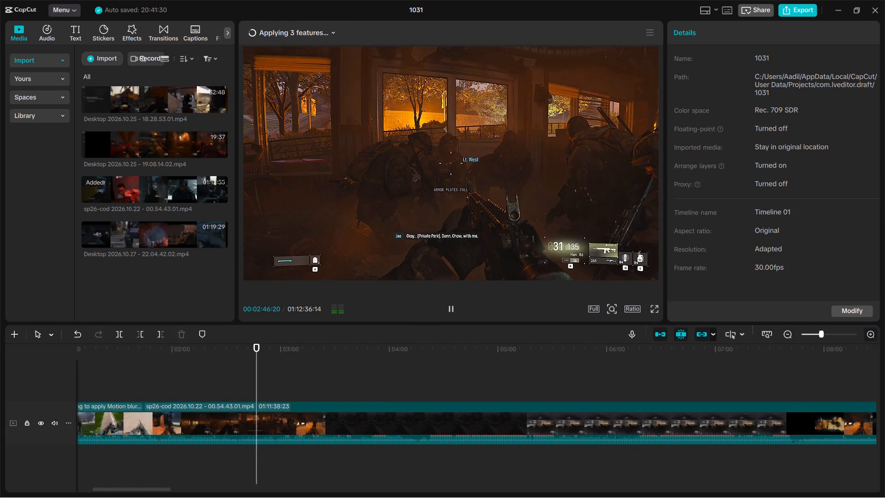
pyautogui.click(873, 332)
pyautogui.click(298, 348)
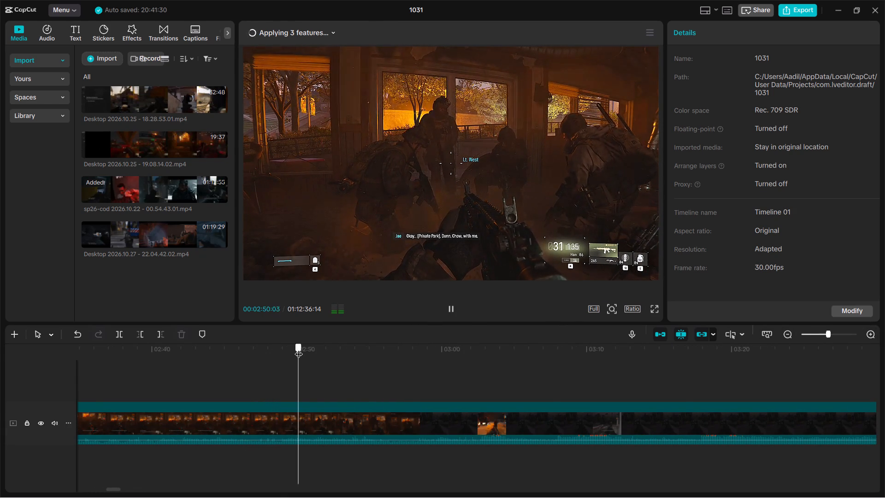
pyautogui.click(346, 350)
pyautogui.click(387, 353)
pyautogui.click(422, 353)
pyautogui.click(488, 359)
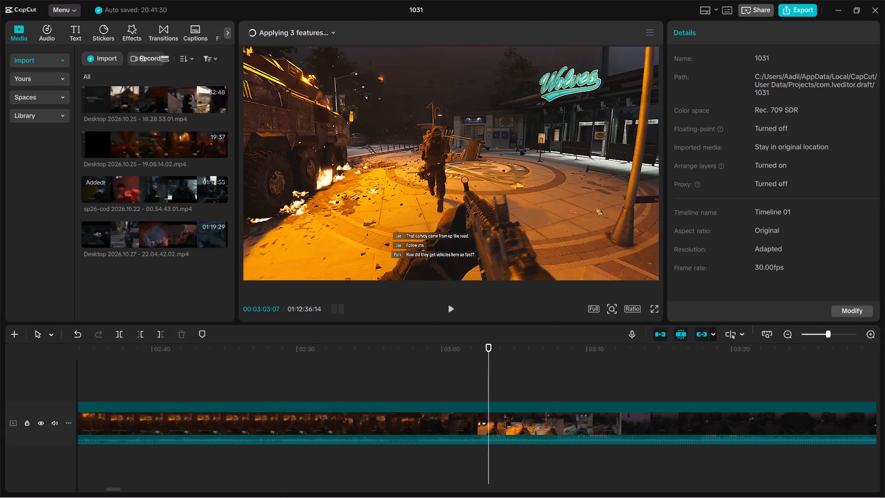
pyautogui.click(528, 360)
pyautogui.click(580, 360)
pyautogui.click(615, 360)
pyautogui.press('space')
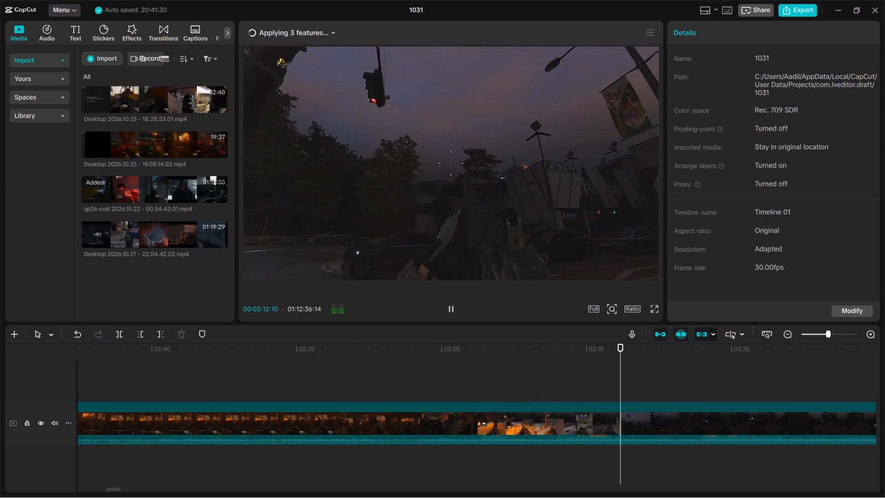
# Skim the dark street footage from about 00:03:17 to 00:03:32, where the squad moves past the parked vehicles.
pyautogui.click(684, 352)
pyautogui.press('space')
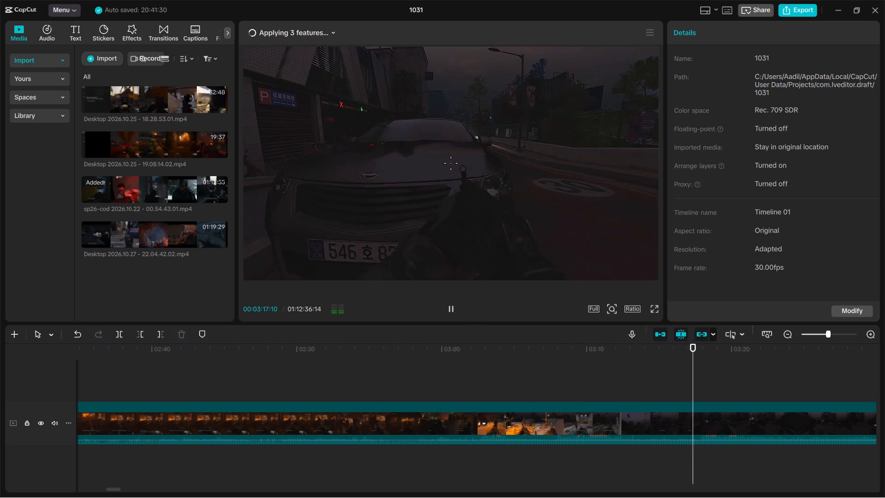
pyautogui.click(764, 359)
pyautogui.press('space')
pyautogui.click(808, 362)
pyautogui.press('space')
pyautogui.click(856, 351)
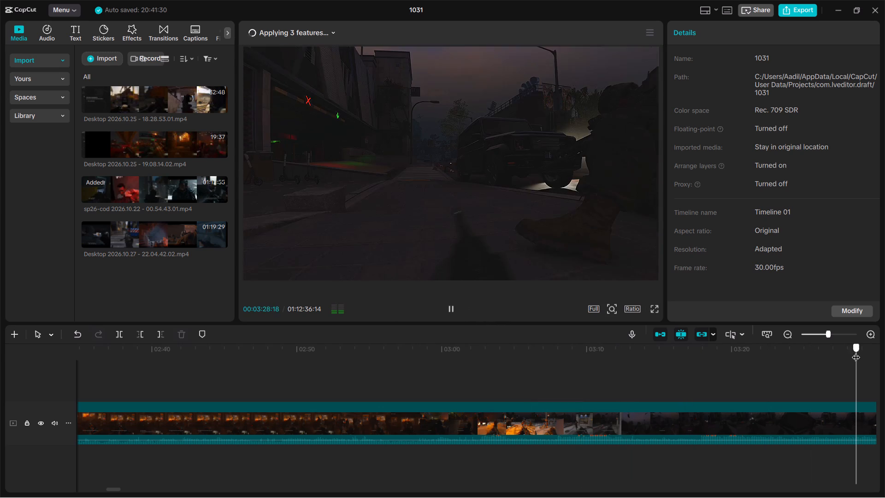
pyautogui.press('space')
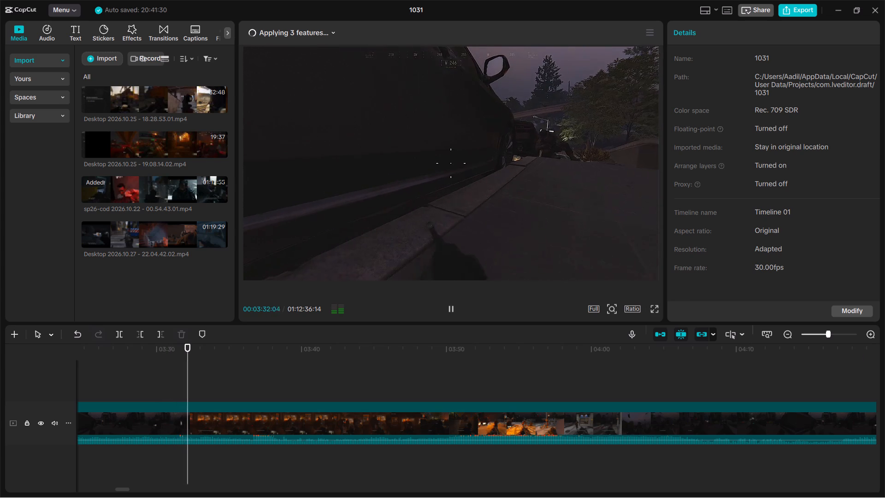
# Skim the dark parking garage footage from about 00:03:37 to 00:04:04.
pyautogui.click(270, 347)
pyautogui.press('space')
pyautogui.press('space')
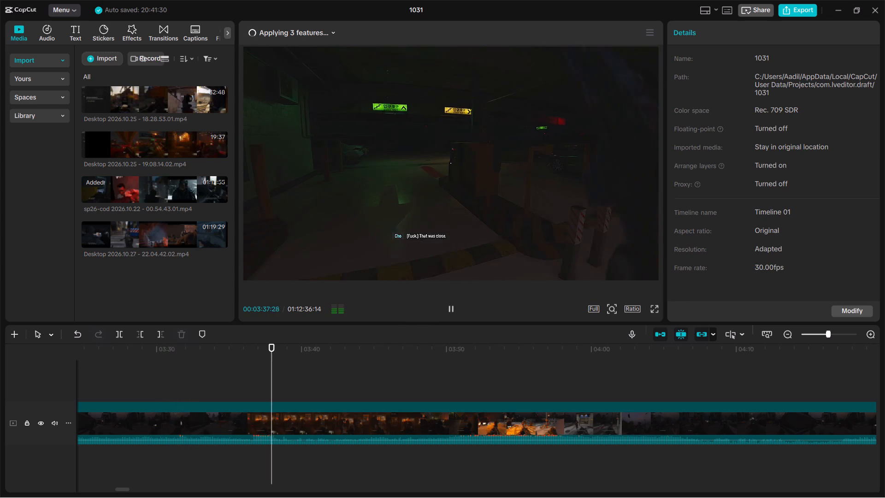
pyautogui.click(326, 350)
pyautogui.press('space')
pyautogui.click(557, 354)
pyautogui.press('space')
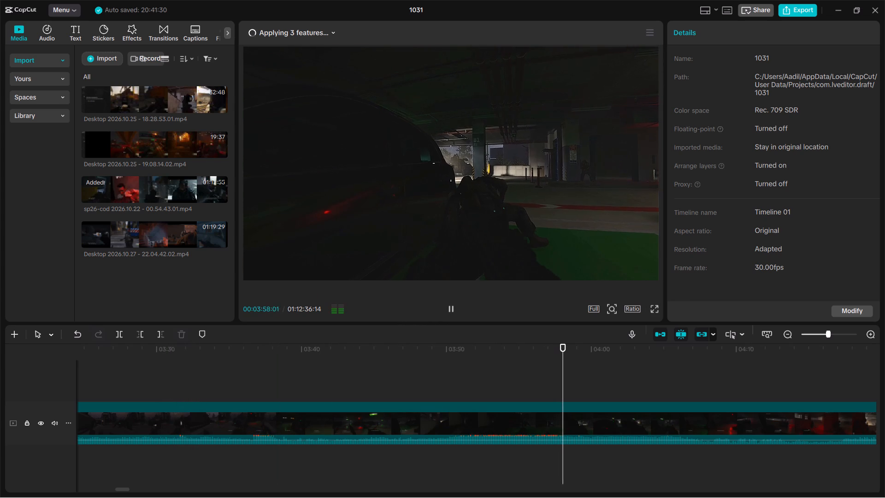
pyautogui.click(657, 355)
pyautogui.press('space')
pyautogui.press('space')
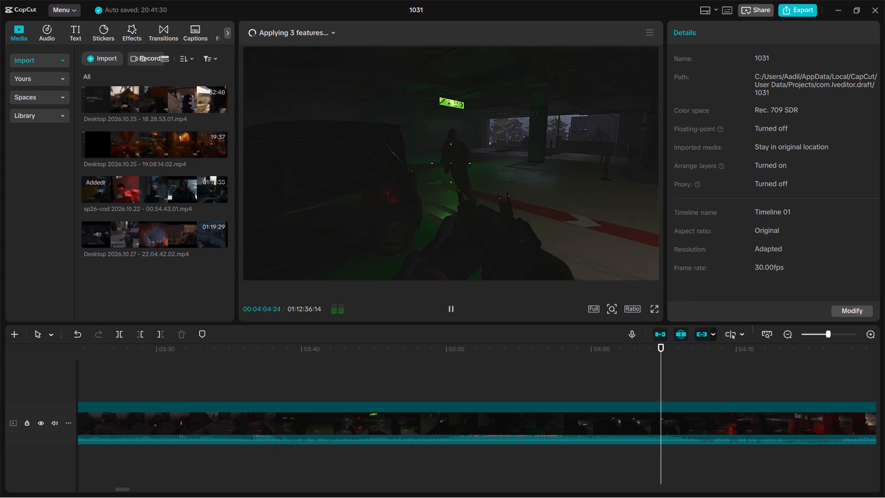
# Skim the red-lit parking garage footage from about 00:04:19 to 00:04:47, where the squad engages enemies.
pyautogui.click(875, 351)
pyautogui.press('space')
pyautogui.press('space')
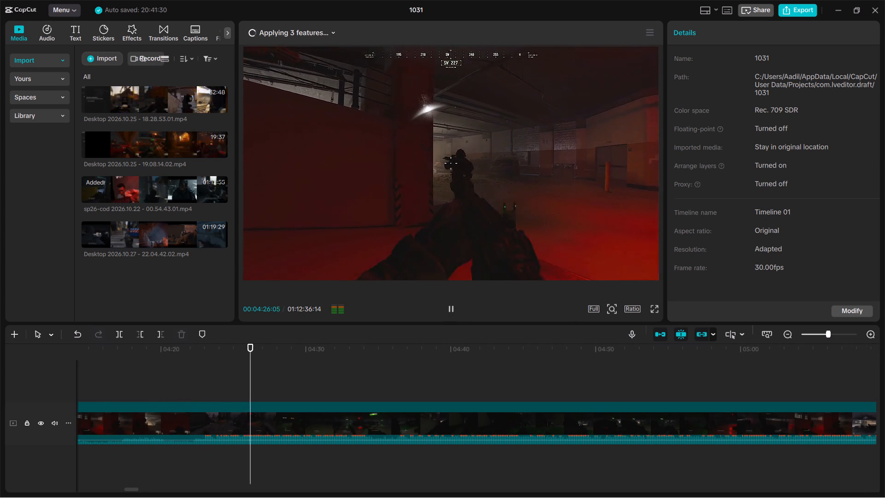
pyautogui.click(312, 350)
pyautogui.press('space')
pyautogui.press('space')
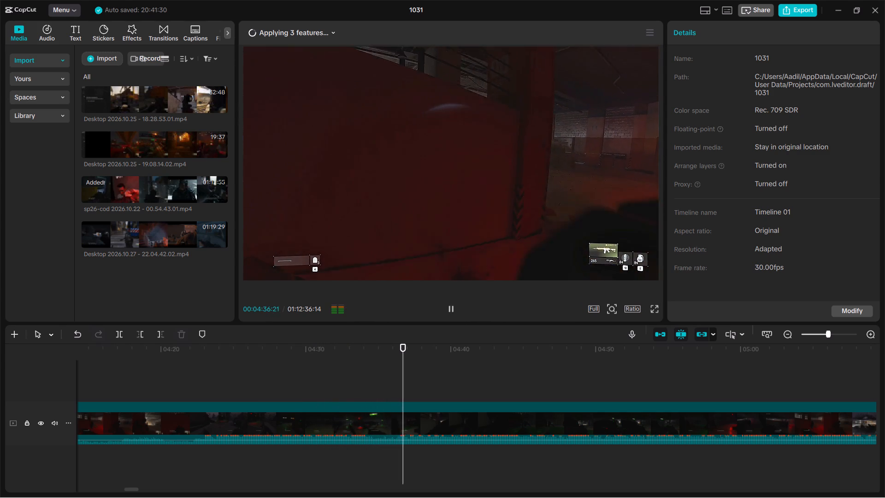
pyautogui.click(452, 353)
pyautogui.press('space')
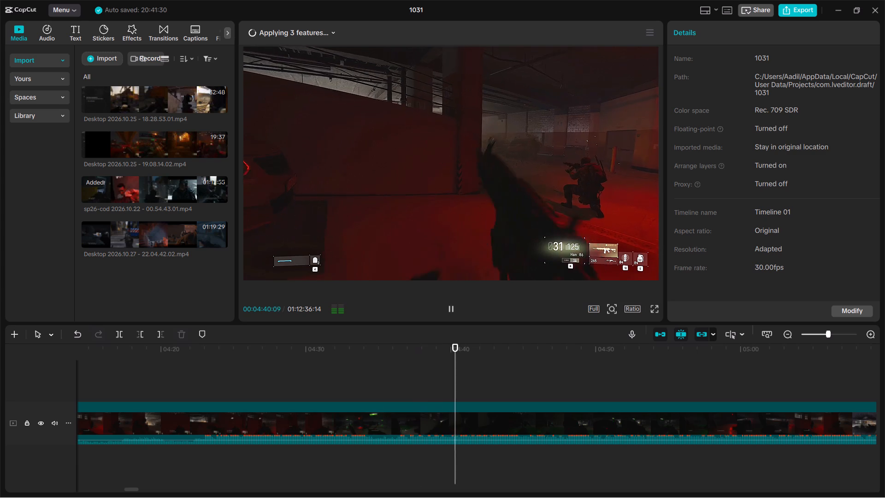
pyautogui.click(509, 352)
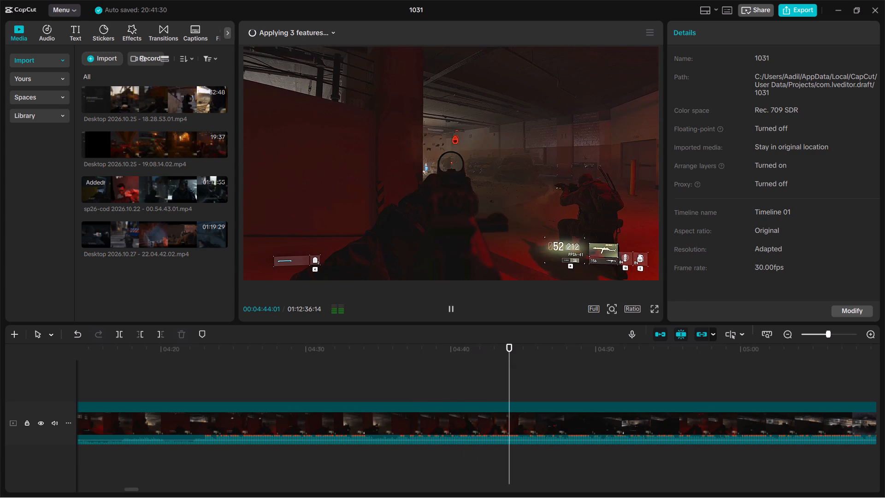
pyautogui.press('space')
pyautogui.press('space')
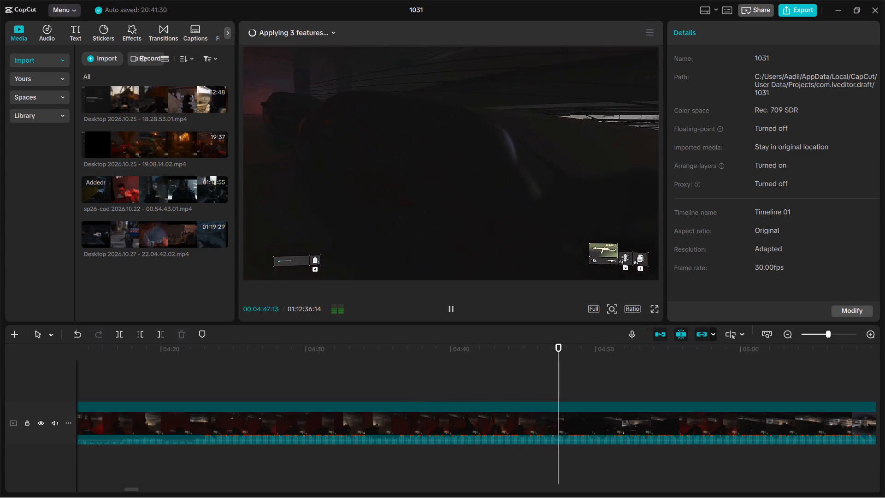
# Skim the garage firefight from about 00:04:50 to 00:05:09.
pyautogui.click(602, 350)
pyautogui.press('space')
pyautogui.click(698, 354)
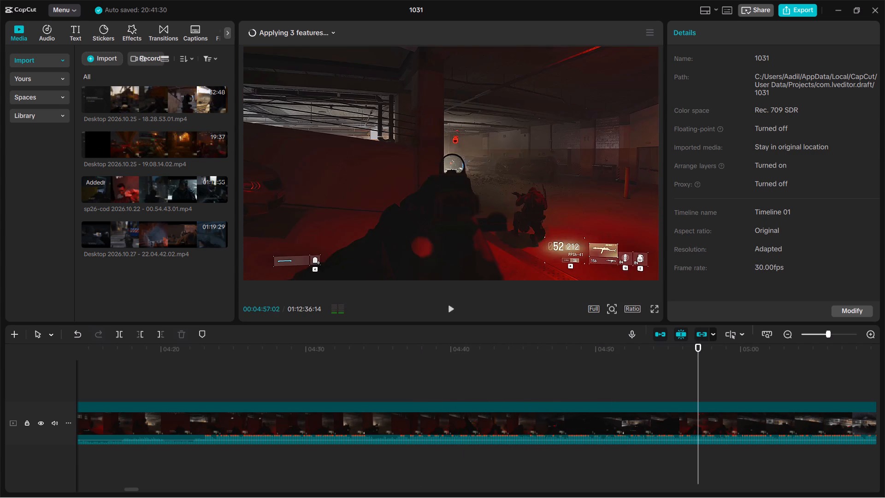
pyautogui.press('space')
pyautogui.press('space')
pyautogui.press('space')
pyautogui.click(747, 354)
pyautogui.press('space')
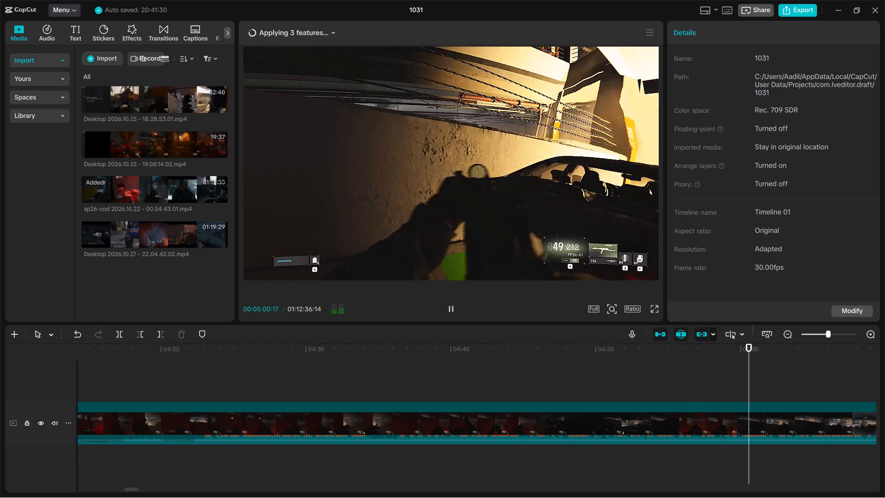
pyautogui.click(793, 350)
pyautogui.press('space')
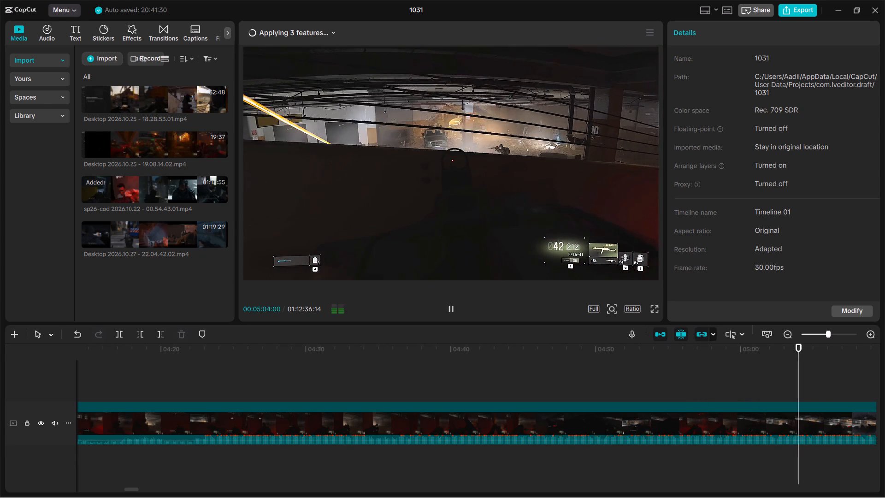
pyautogui.click(824, 350)
pyautogui.press('space')
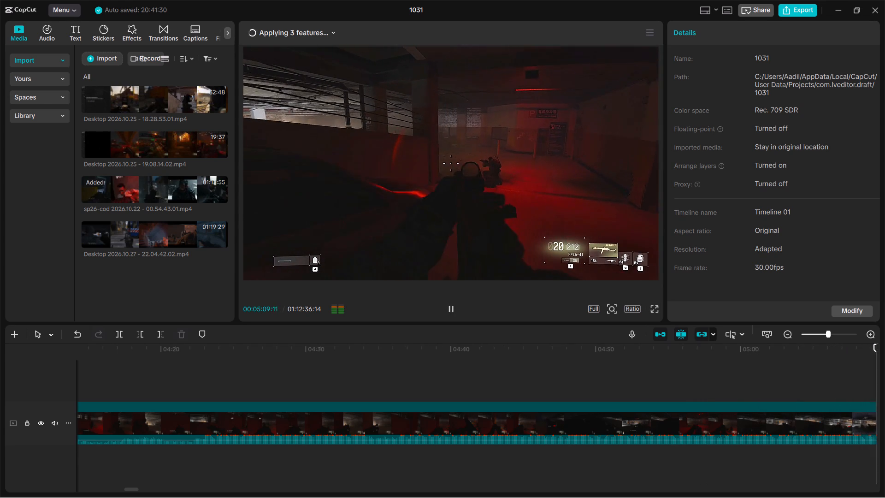
# Skim the damaged player taking cover behind the parked cars from about 00:05:13 to 00:05:21.
pyautogui.click(220, 351)
pyautogui.press('space')
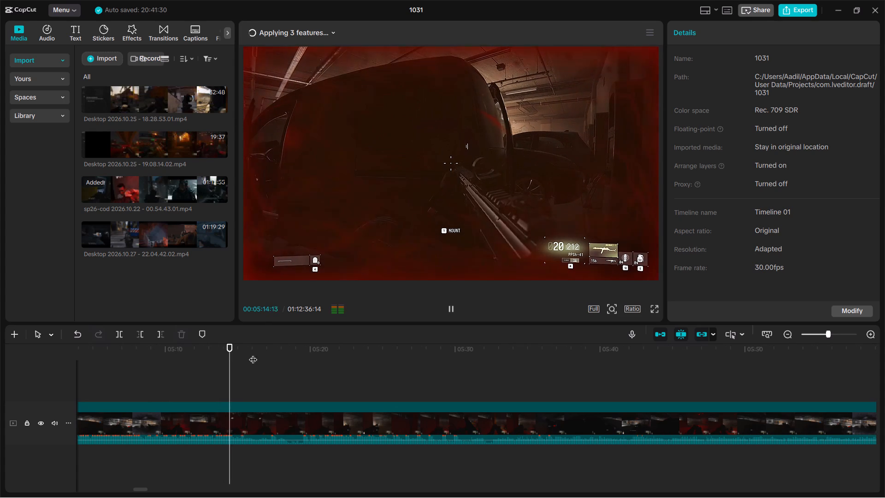
pyautogui.click(248, 350)
pyautogui.press('space')
pyautogui.click(286, 349)
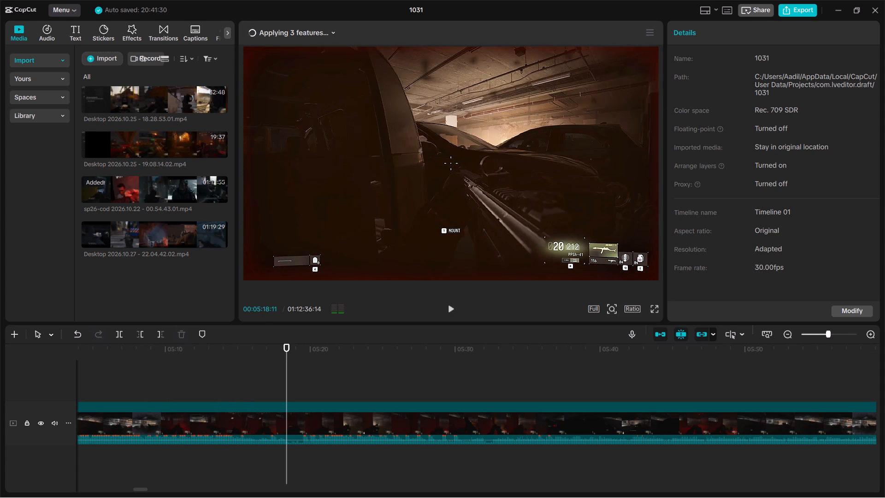
pyautogui.press('space')
pyautogui.click(321, 351)
pyautogui.press('space')
pyautogui.press('space')
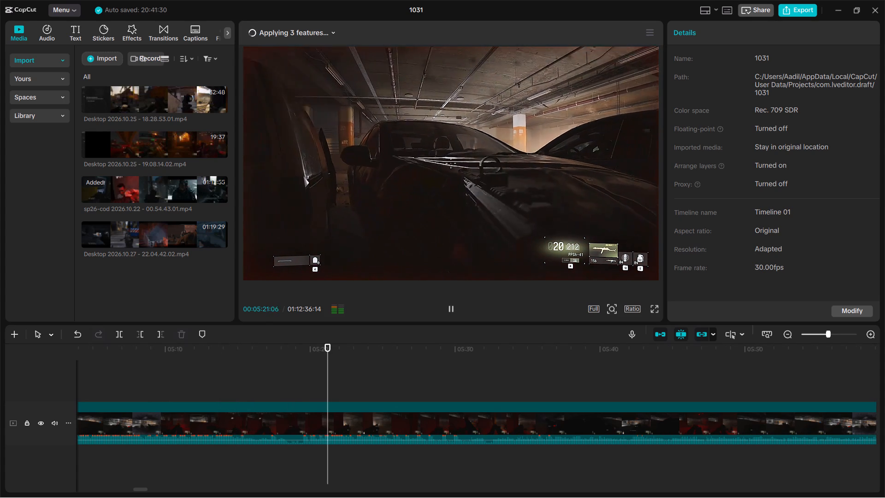
# Go back over the garage firefight between about 00:05:07 and 00:05:14, leading up to the player being hit.
pyautogui.click(242, 341)
pyautogui.click(213, 348)
pyautogui.press('space')
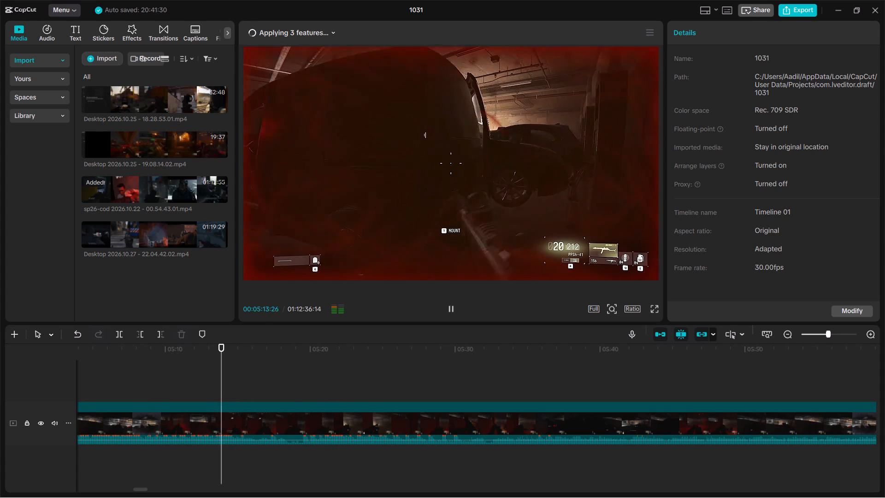
pyautogui.click(112, 354)
pyautogui.press('space')
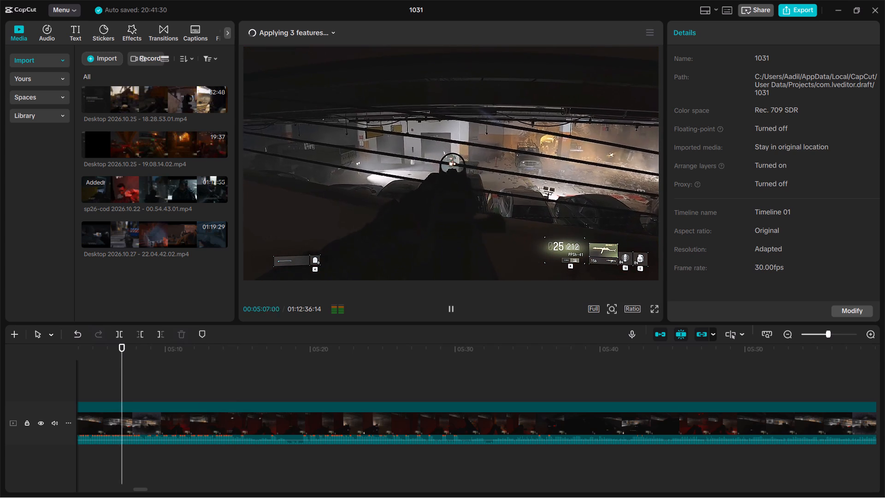
pyautogui.click(200, 351)
pyautogui.press('space')
pyautogui.click(157, 345)
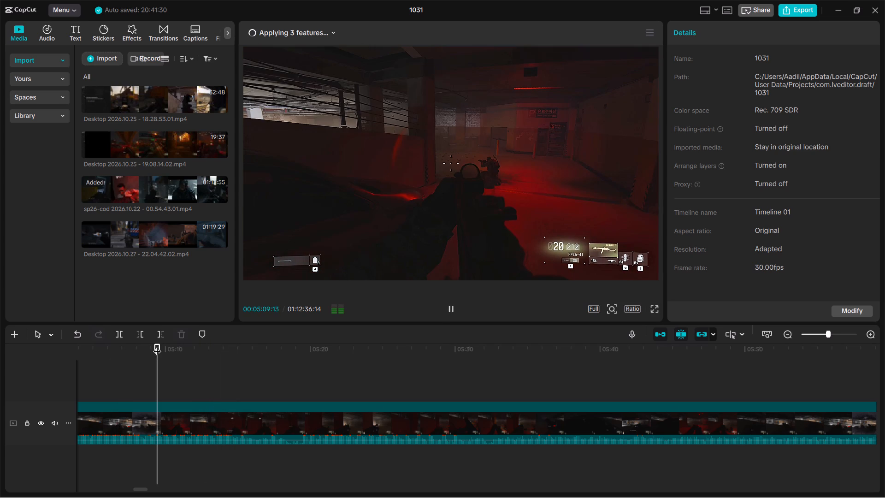
pyautogui.press('space')
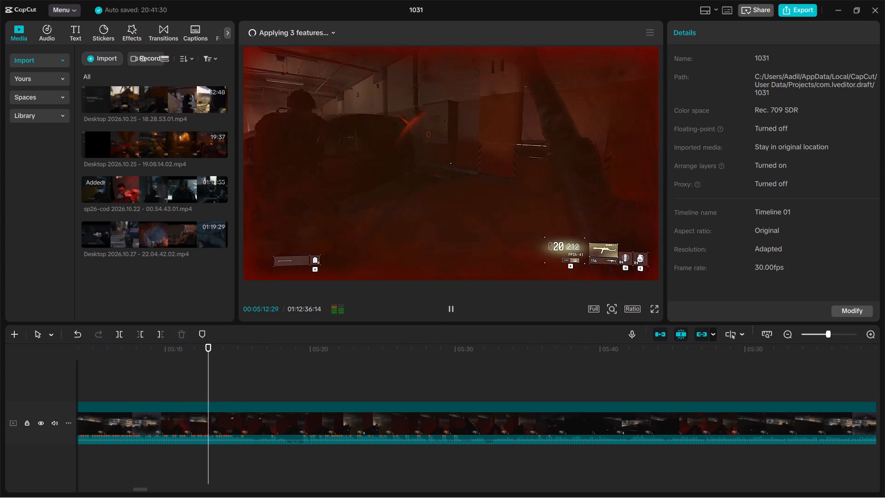
# Skim the garage footage from about 00:05:19 to 00:05:59, from the cover behind the cars to the advance through the rubble.
pyautogui.click(295, 349)
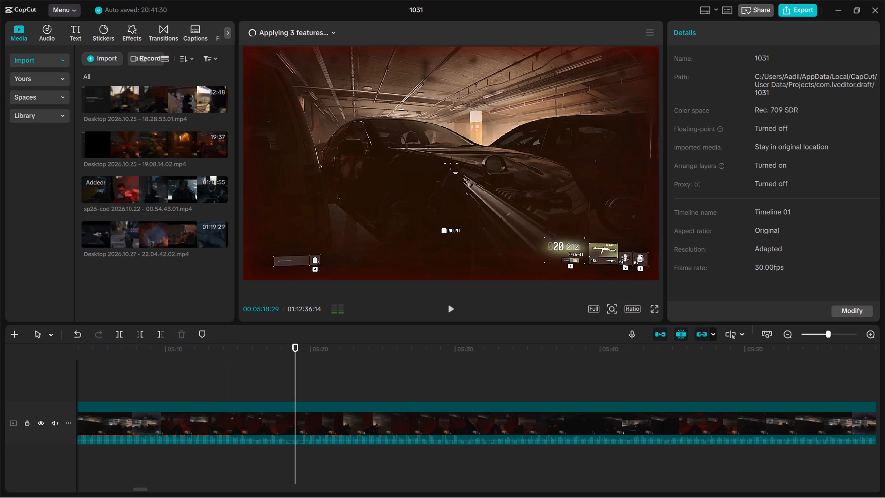
pyautogui.press('space')
pyautogui.click(378, 350)
pyautogui.press('space')
pyautogui.click(447, 349)
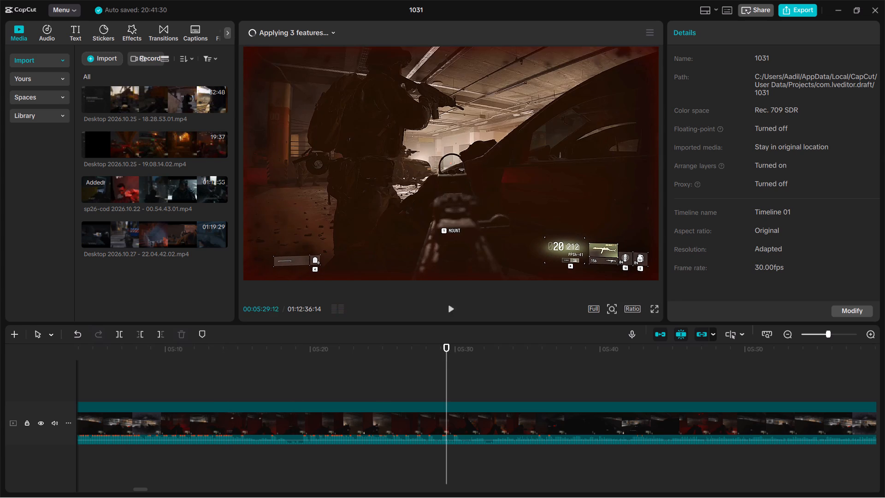
pyautogui.press('space')
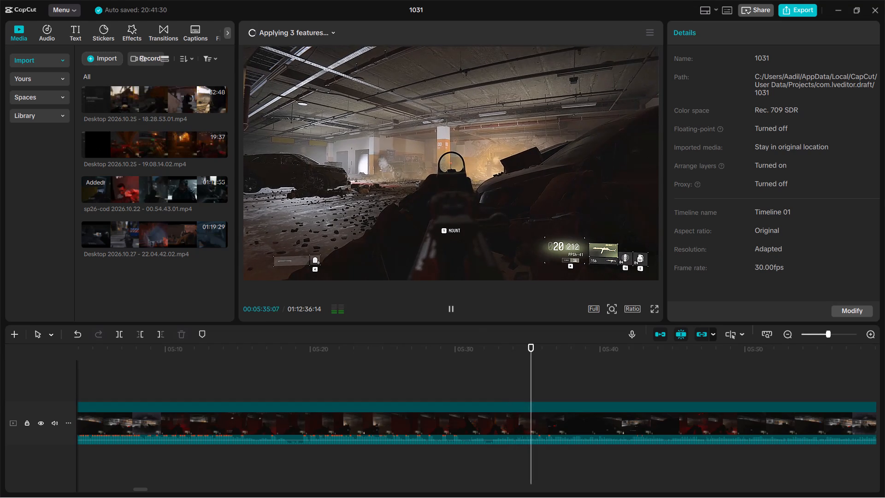
pyautogui.click(631, 349)
pyautogui.press('space')
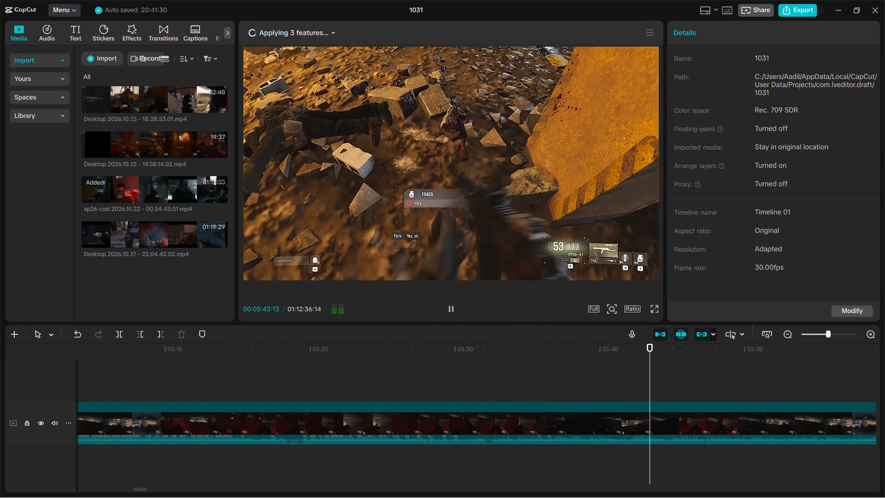
pyautogui.click(737, 350)
pyautogui.press('space')
pyautogui.press('space')
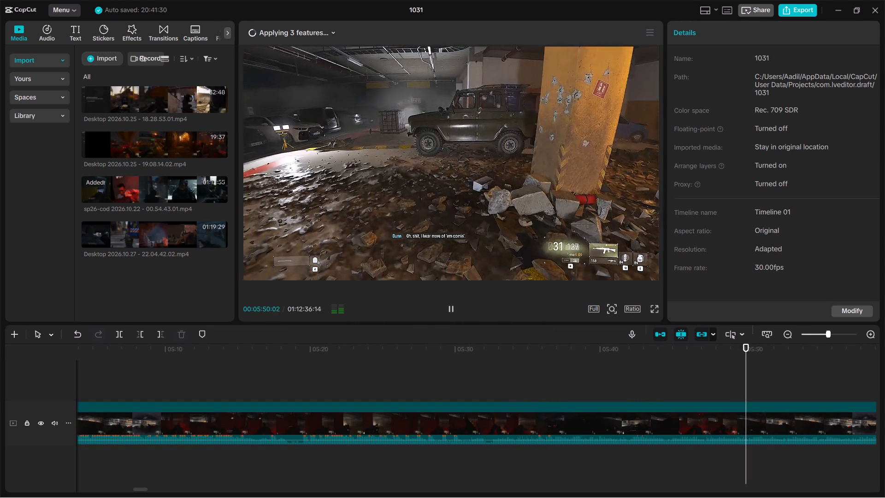
pyautogui.click(872, 348)
pyautogui.press('space')
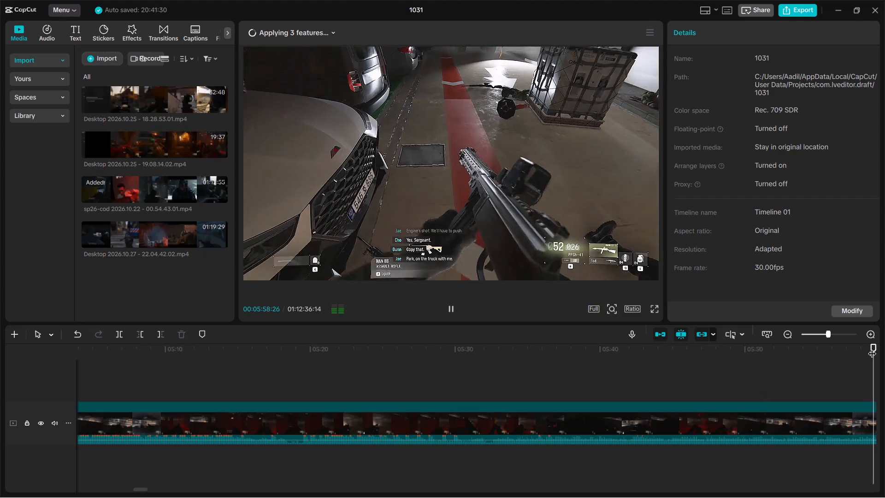
# Review the approach to the yellow fuel truck, going back and forth between about 00:06:01 and 00:06:15.
pyautogui.click(298, 355)
pyautogui.press('space')
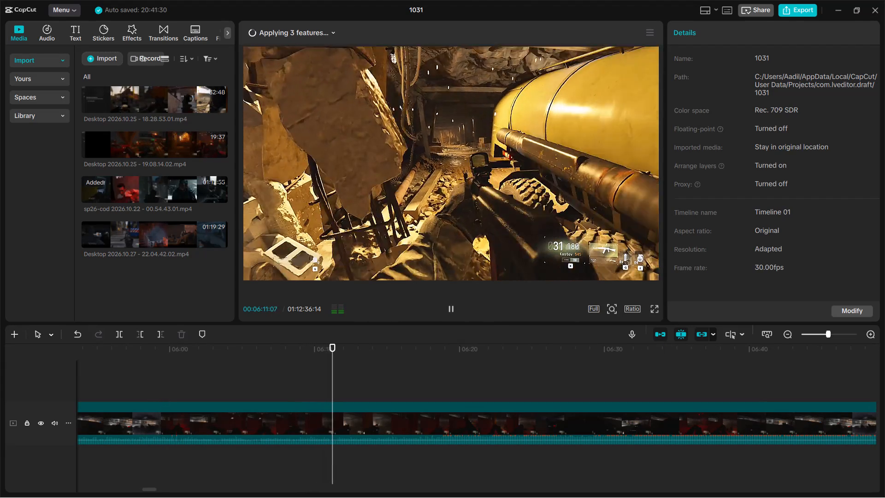
pyautogui.click(192, 351)
pyautogui.press('space')
pyautogui.click(263, 349)
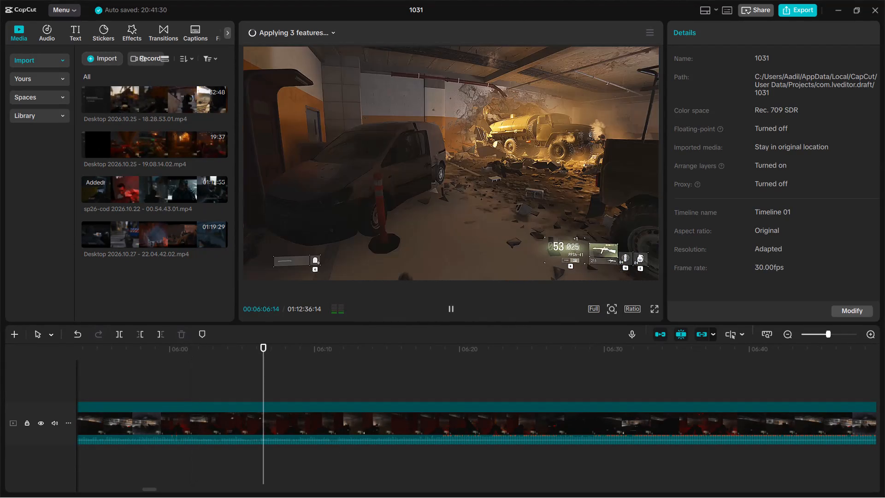
pyautogui.press('space')
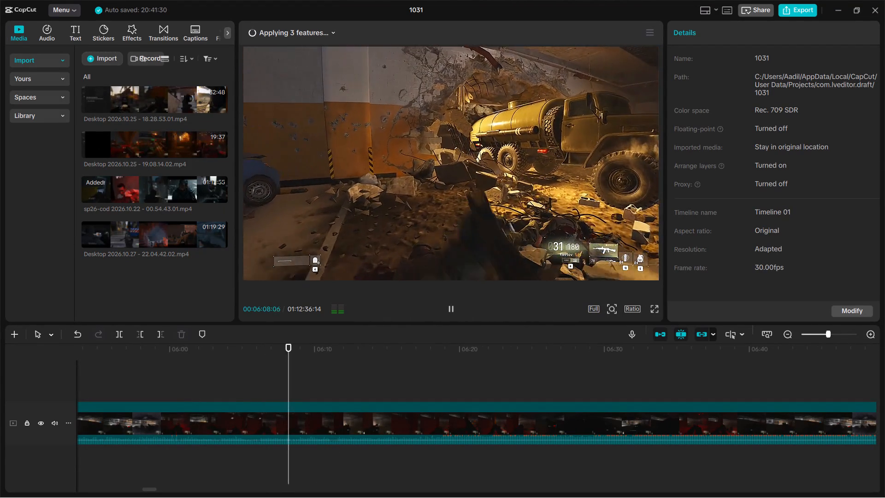
pyautogui.click(232, 350)
pyautogui.press('space')
pyautogui.click(245, 349)
pyautogui.press('space')
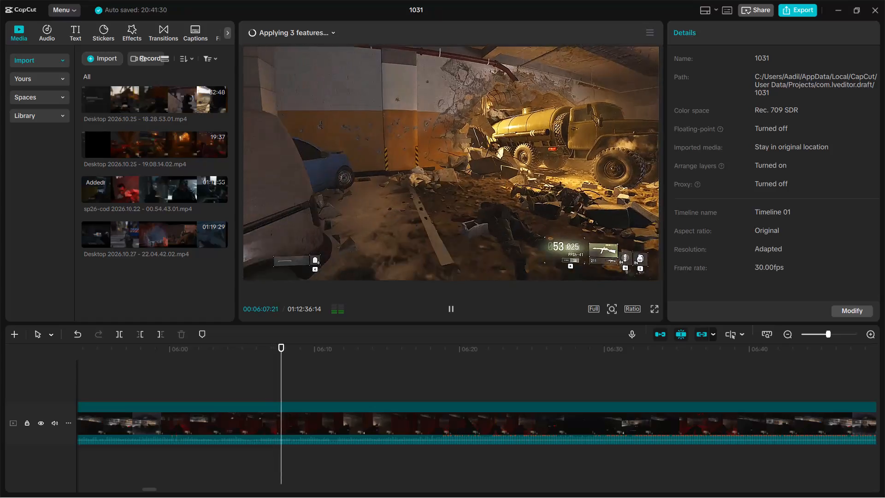
pyautogui.click(293, 351)
pyautogui.click(330, 355)
pyautogui.press('space')
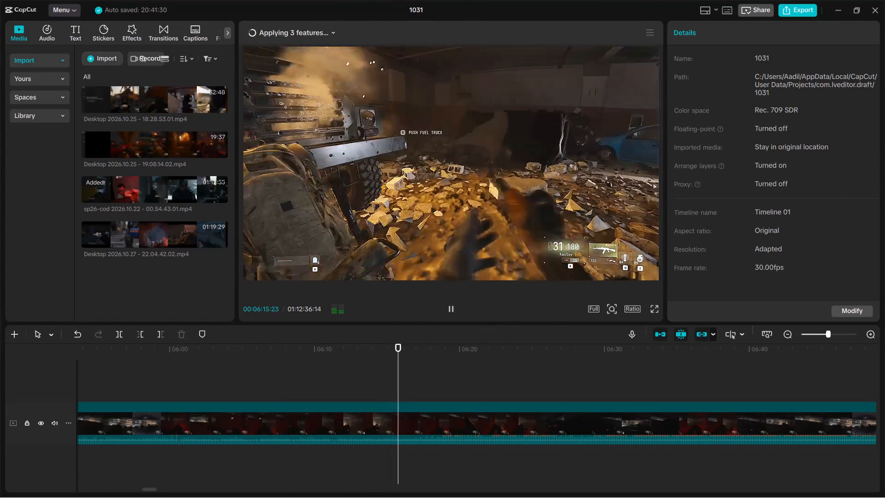
# Skim the fuel truck and tunnel footage from about 00:06:20 to 00:06:34.
pyautogui.click(466, 347)
pyautogui.press('space')
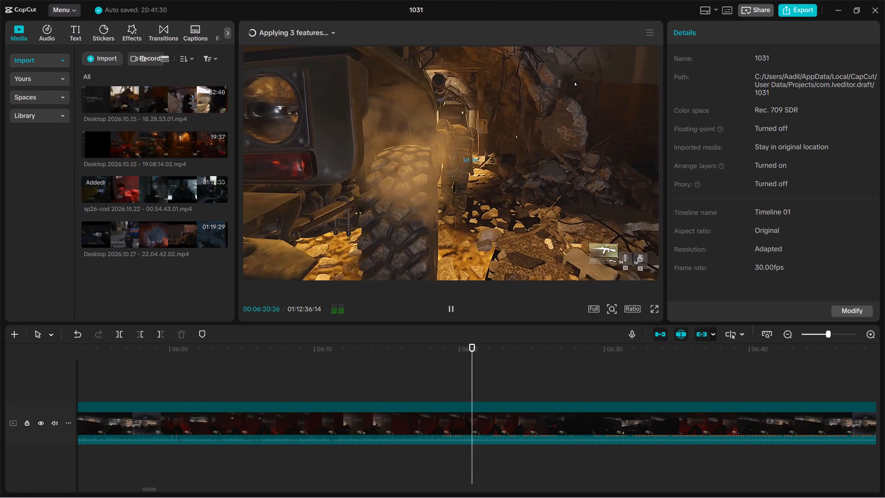
pyautogui.click(543, 351)
pyautogui.press('space')
pyautogui.click(613, 354)
pyautogui.press('space')
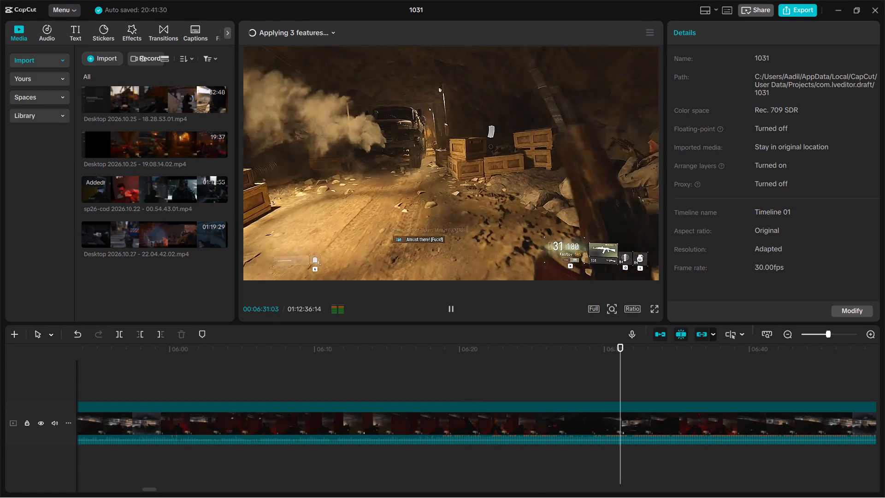
pyautogui.click(671, 350)
pyautogui.press('space')
pyautogui.press('space')
# Skim the tunnel firefight around the wooden crates from about 00:06:36 to 00:06:58.
pyautogui.click(699, 349)
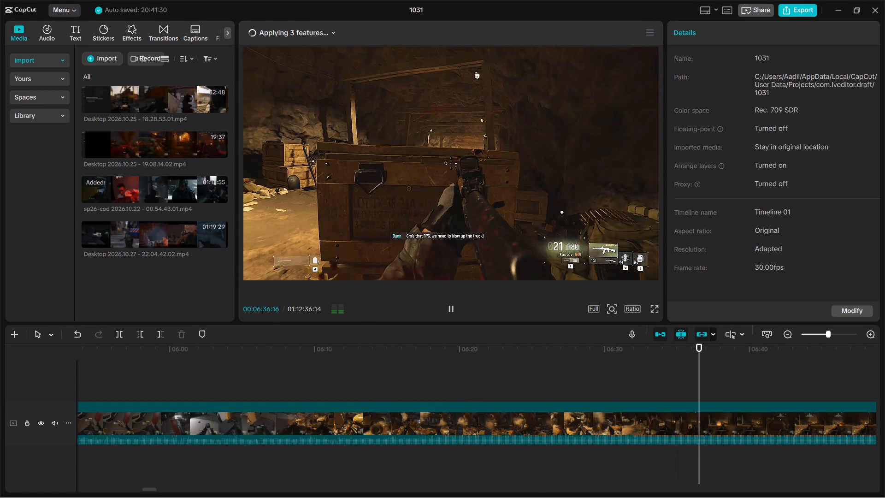
pyautogui.press('space')
pyautogui.press('space')
pyautogui.click(746, 350)
pyautogui.press('space')
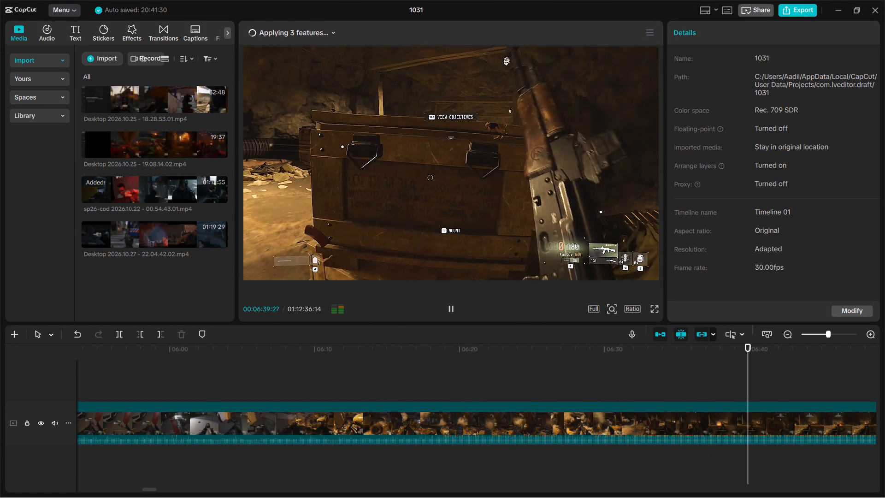
pyautogui.click(781, 353)
pyautogui.press('space')
pyautogui.click(841, 350)
pyautogui.press('space')
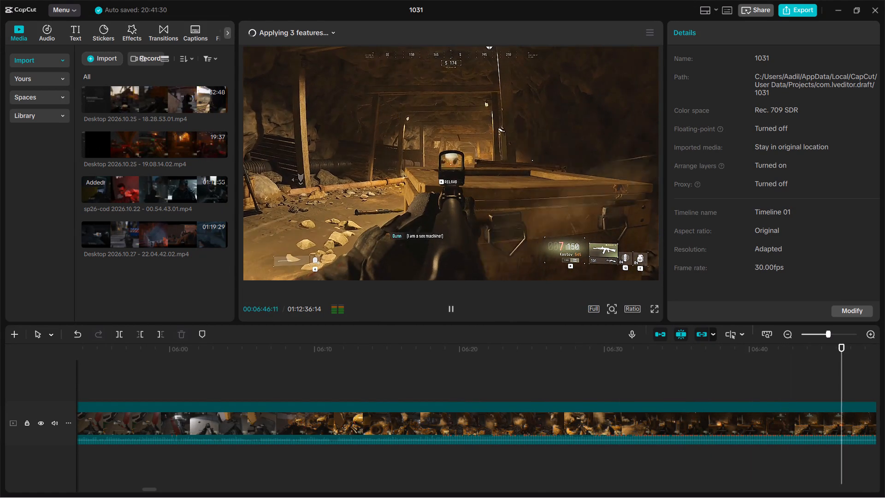
pyautogui.click(868, 350)
pyautogui.press('space')
pyautogui.press('space')
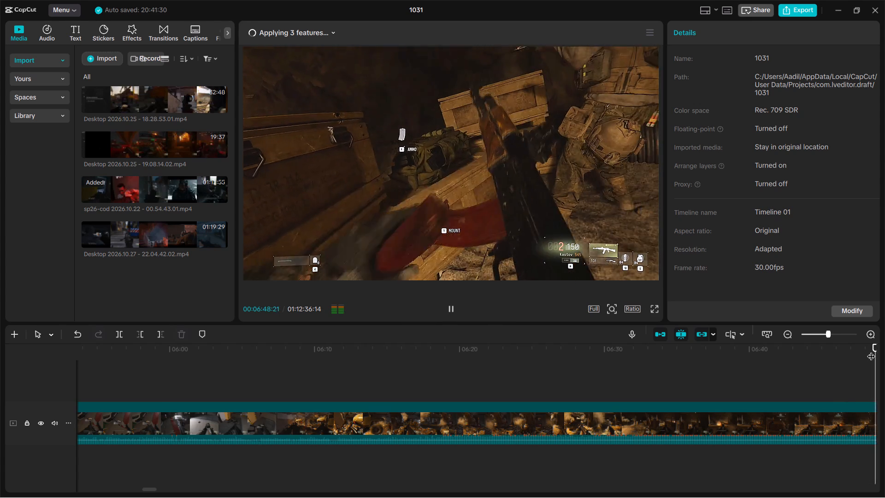
pyautogui.click(212, 351)
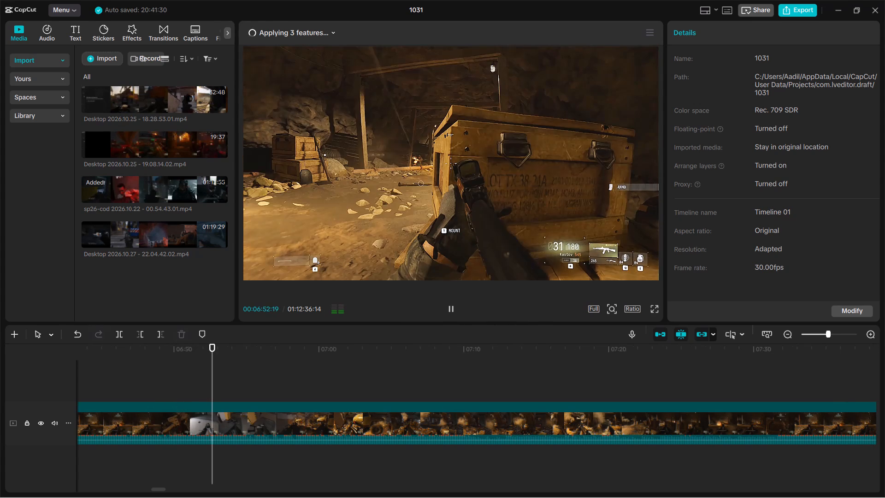
pyautogui.press('space')
pyautogui.press('space')
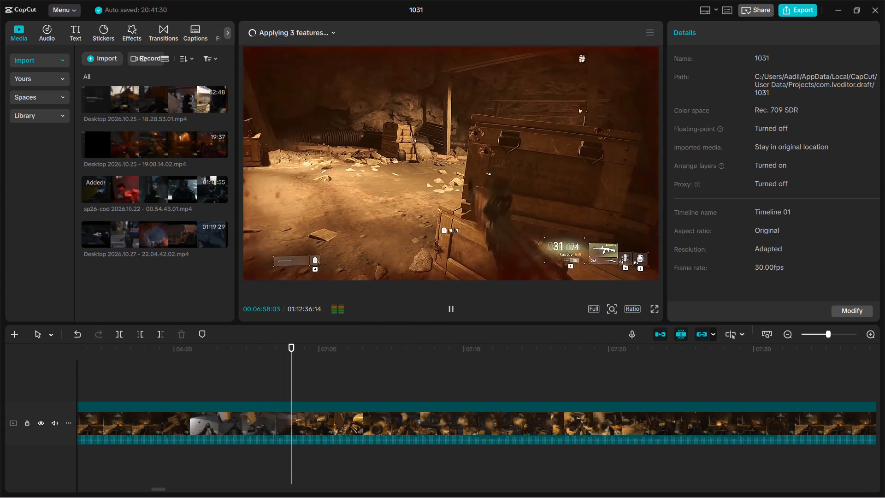
# Skim the tunnel footage from about 00:06:58 to the stacked crates and the tunnel view at about 00:07:25.
pyautogui.press('space')
pyautogui.click(322, 350)
pyautogui.press('space')
pyautogui.click(401, 350)
pyautogui.press('space')
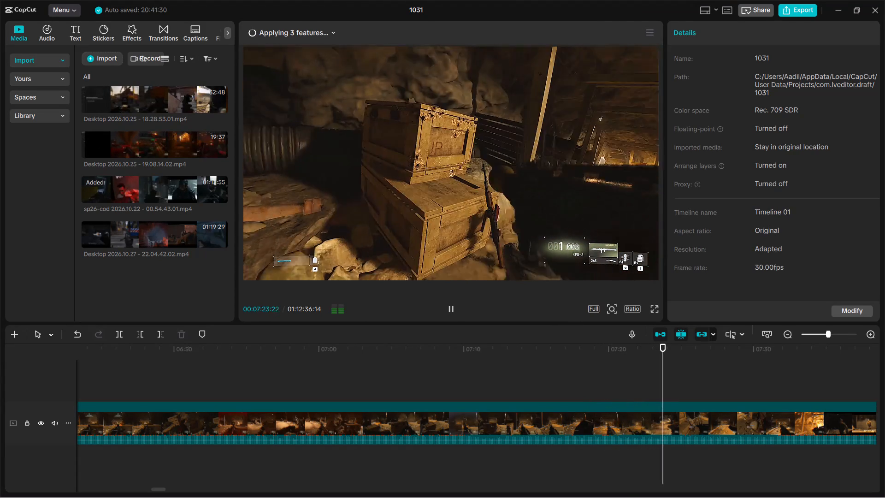
pyautogui.press('space')
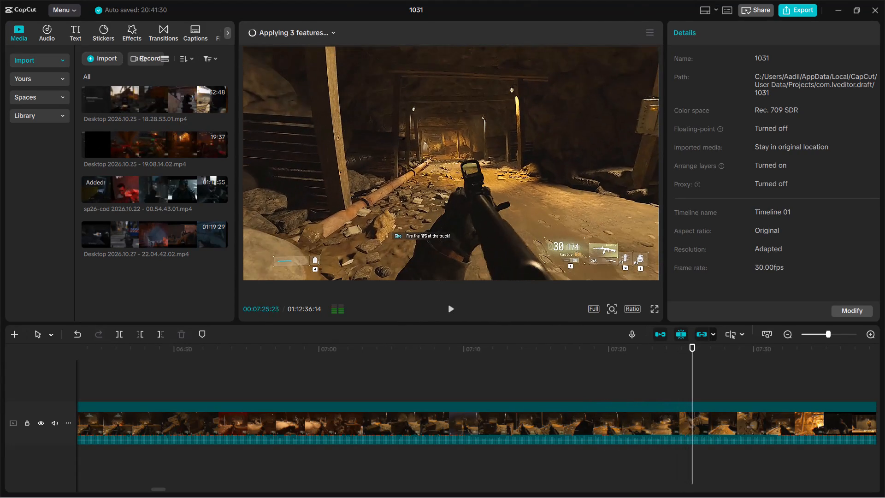
# Split the gameplay clip at about 00:07:22, where the reloaded RPG swings past the stacked crates.
pyautogui.click(607, 346)
pyautogui.press('space')
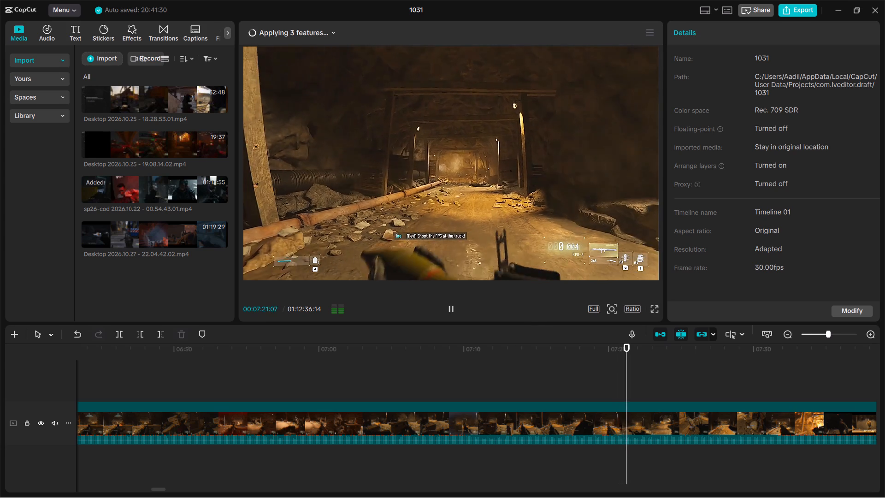
pyautogui.press('space')
pyautogui.press('space')
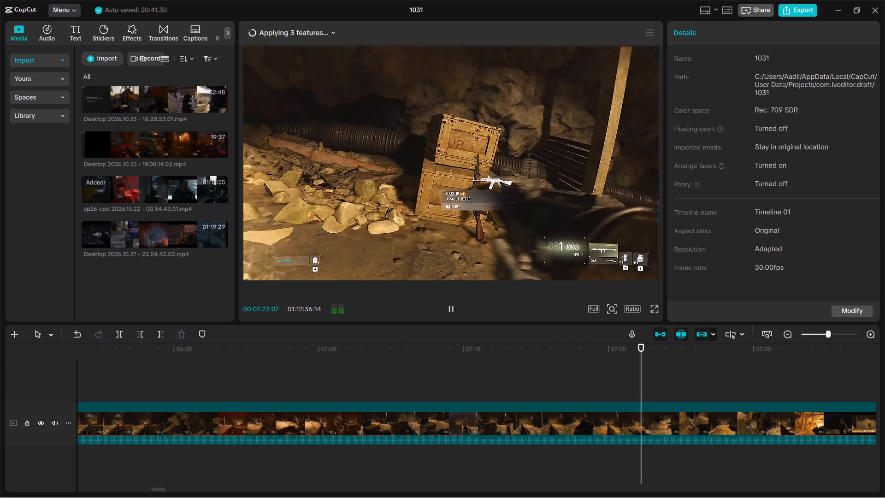
pyautogui.press('b')
pyautogui.press('space')
pyautogui.write('a')
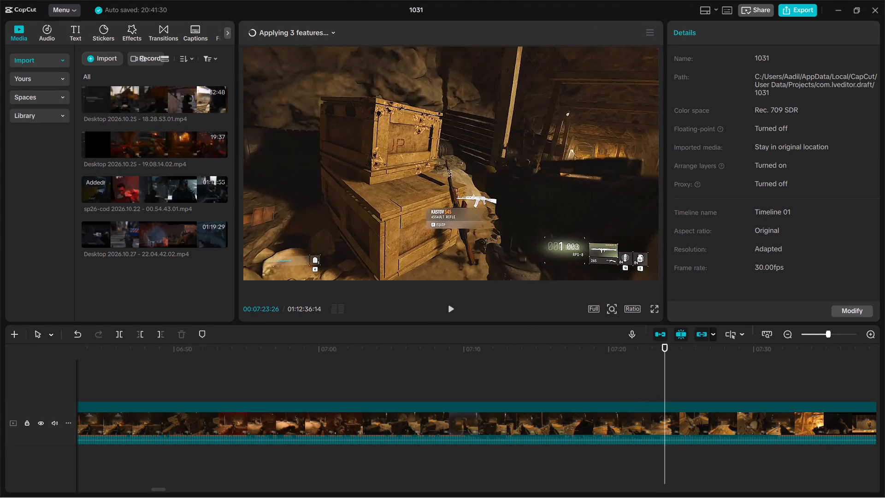
pyautogui.click(630, 359)
pyautogui.press('space')
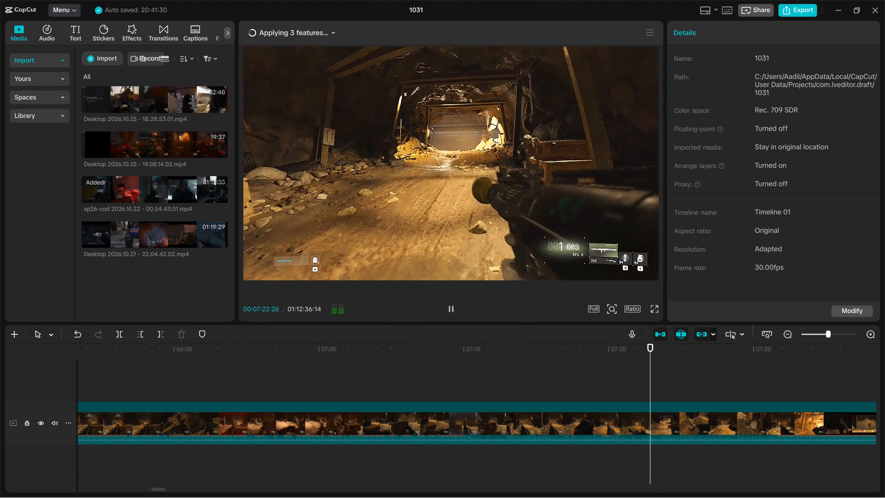
pyautogui.click(628, 355)
pyautogui.click(614, 355)
pyautogui.press('space')
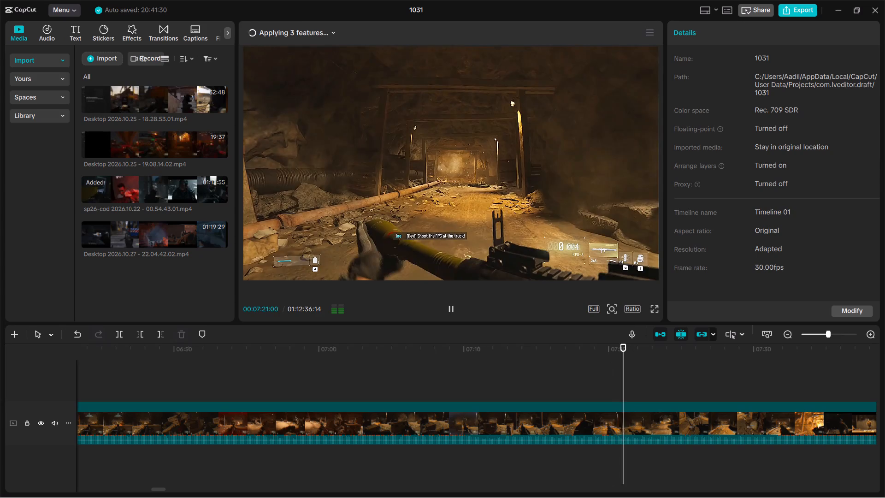
pyautogui.press('space')
pyautogui.write('b')
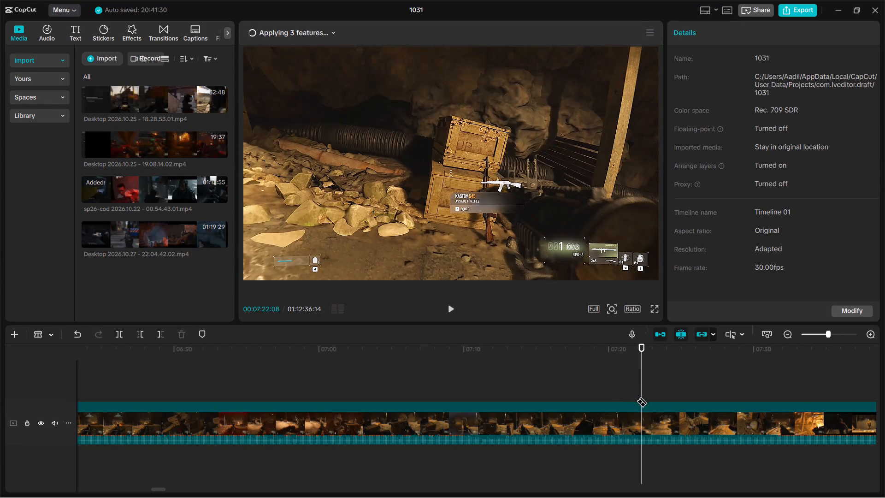
pyautogui.click(639, 413)
pyautogui.press('a')
# Split the gameplay clip again at 00:07:29:12, shortly before the RPG is fired down the tunnel.
pyautogui.press('space')
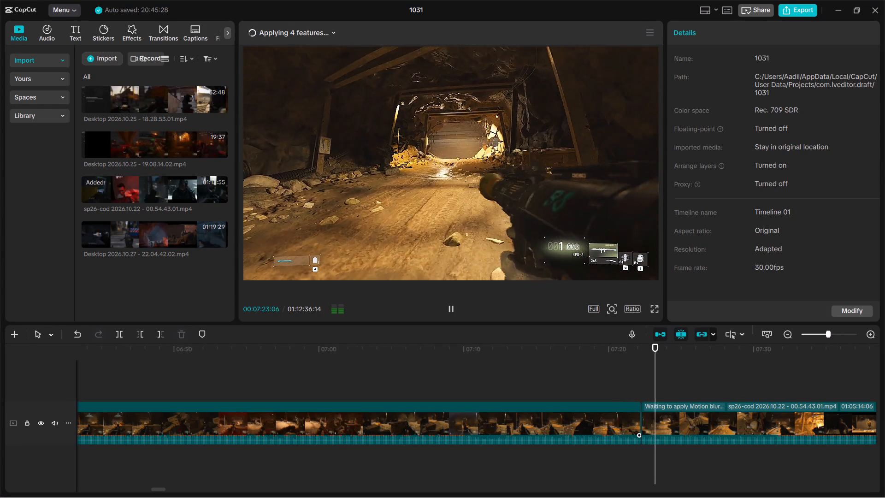
pyautogui.click(721, 348)
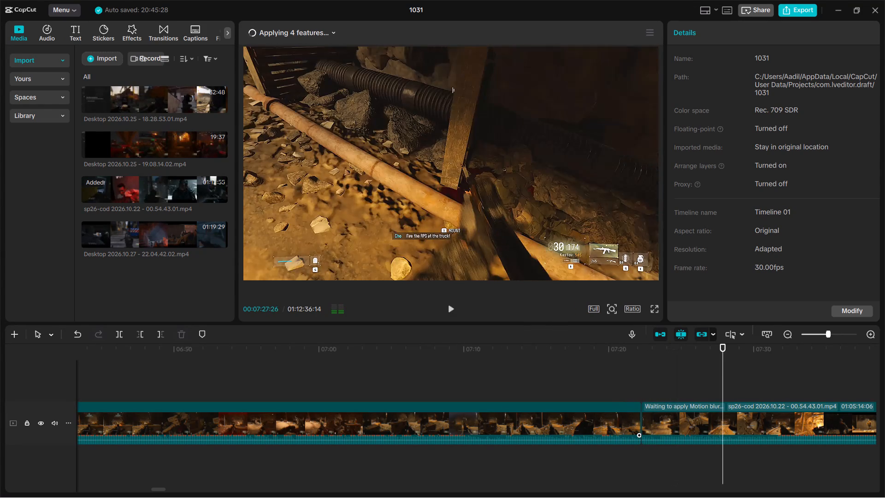
pyautogui.press('space')
pyautogui.click(778, 352)
pyautogui.press('space')
pyautogui.press('space')
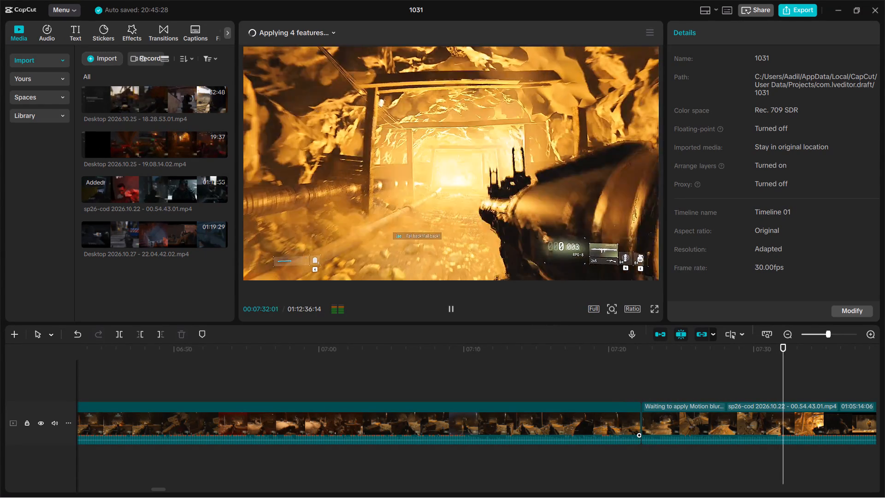
pyautogui.click(763, 355)
pyautogui.click(748, 355)
pyautogui.press('space')
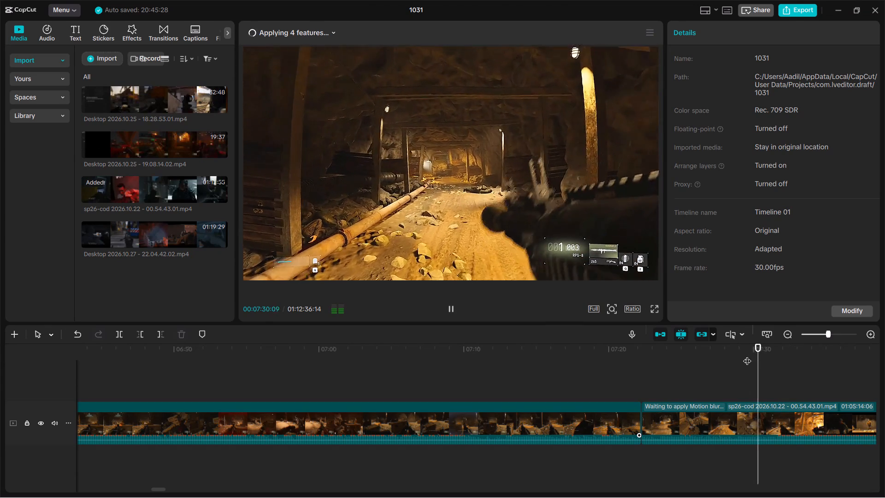
pyautogui.click(745, 355)
pyautogui.press('space')
pyautogui.press('space')
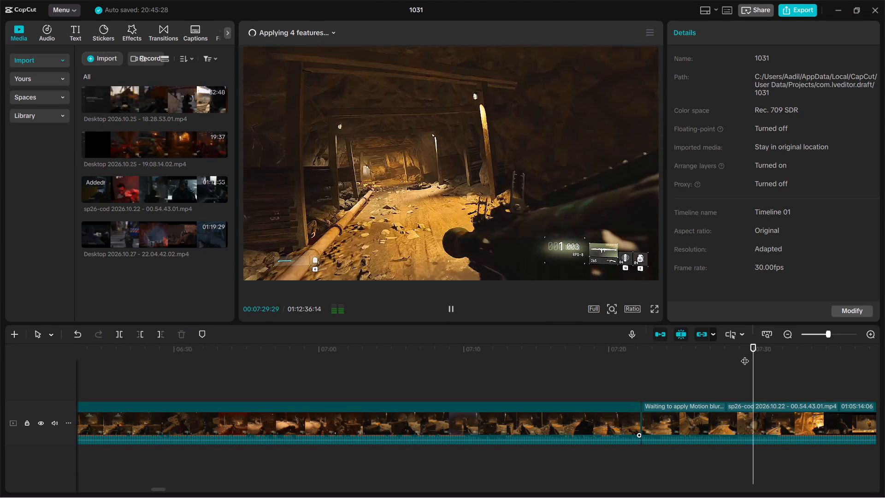
pyautogui.press('space')
pyautogui.click(745, 355)
pyautogui.press('b')
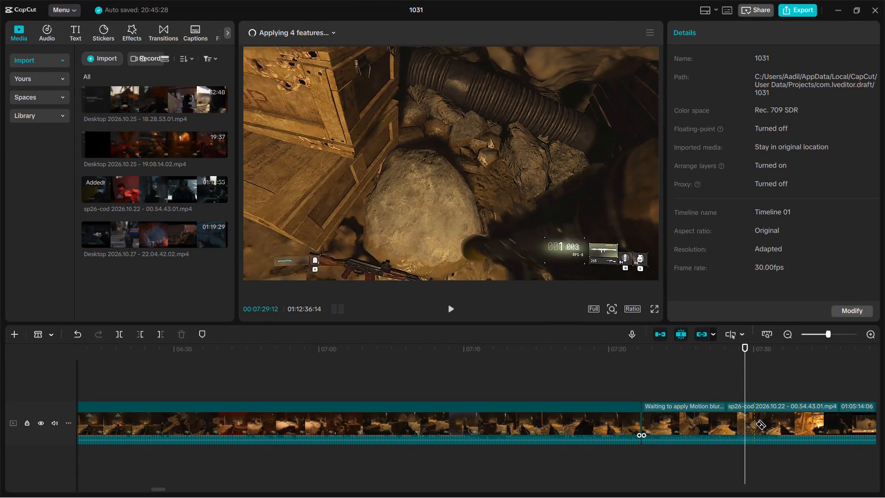
pyautogui.click(747, 421)
pyautogui.press('a')
# Delete the section between the cuts at about 00:07:22 and 00:07:29, and play back the join.
pyautogui.click(701, 418)
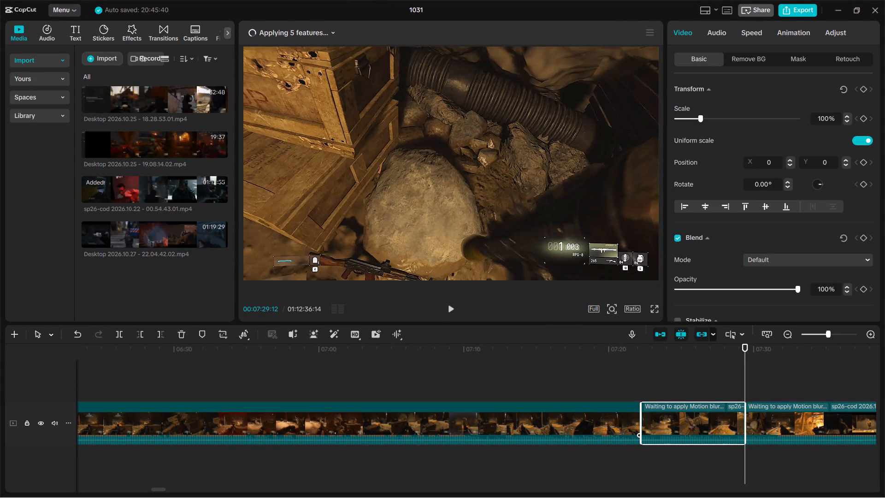
pyautogui.click(647, 343)
pyautogui.press('space')
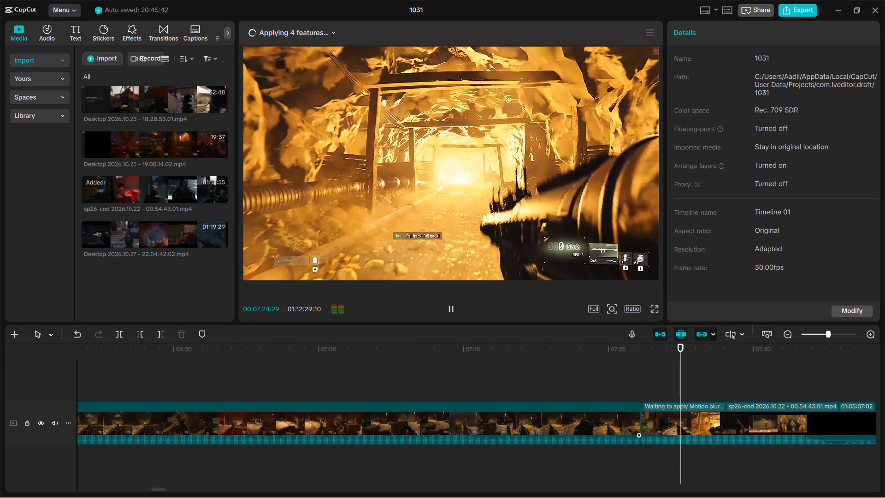
# Skim the blackout and the news-report title sequence from about 00:07:31 to 00:08:19.
pyautogui.moveTo(760, 357); pyautogui.dragTo(769, 353)
pyautogui.press('space')
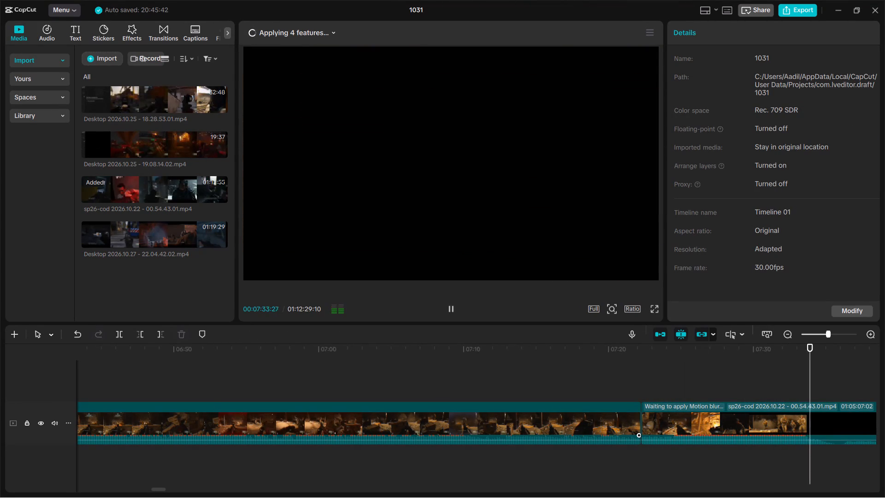
pyautogui.hscroll(-9, 815, 376)
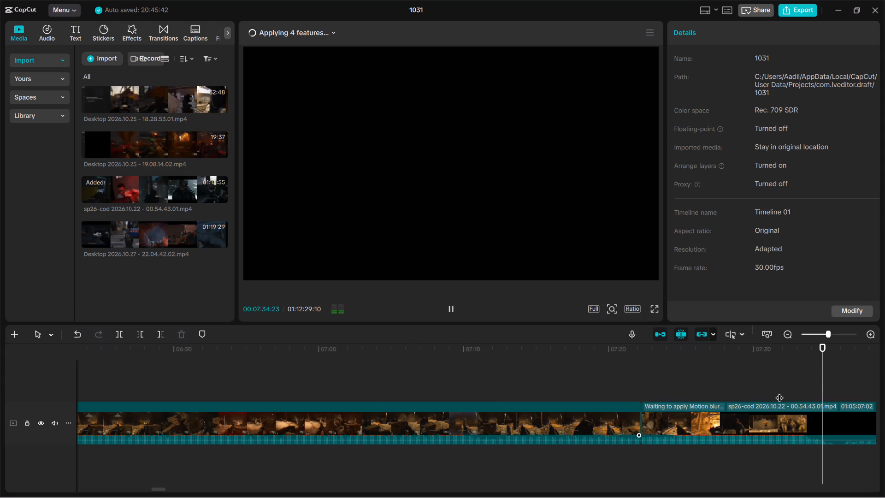
pyautogui.hscroll(-5, 779, 392)
pyautogui.hscroll(3, 803, 393)
pyautogui.hscroll(-20, 803, 393)
pyautogui.hscroll(-20, 803, 393)
pyautogui.hscroll(-15, 803, 393)
pyautogui.hscroll(15, 803, 393)
pyautogui.hscroll(-20, 803, 393)
pyautogui.hscroll(-8, 803, 393)
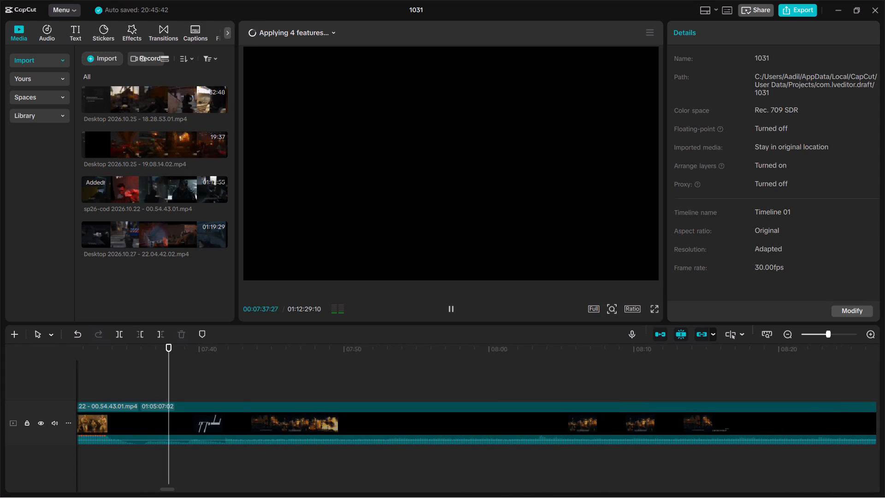
pyautogui.click(243, 345)
pyautogui.press('space')
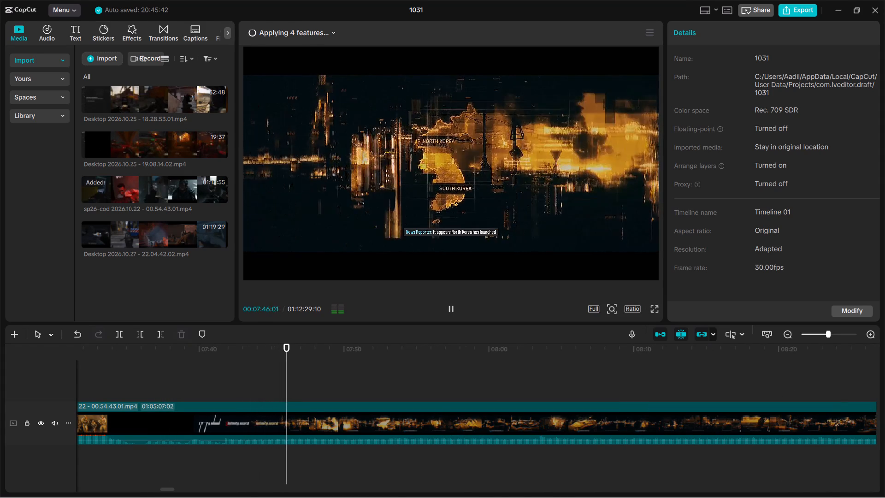
pyautogui.click(539, 359)
pyautogui.press('space')
pyautogui.click(669, 353)
pyautogui.press('space')
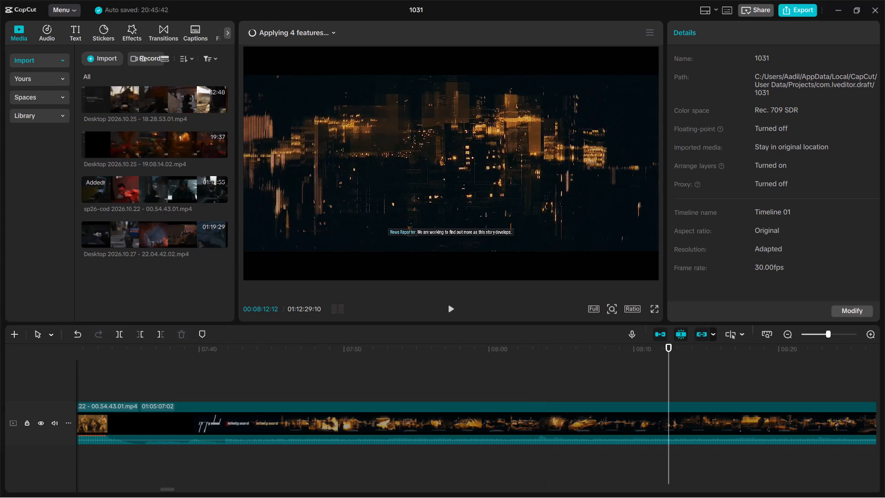
pyautogui.click(754, 354)
pyautogui.press('space')
# Skim ahead through the rest of the title sequence and the following cutscenes, from about 00:08:20 to 00:10:30.
pyautogui.hscroll(-1, 808, 352)
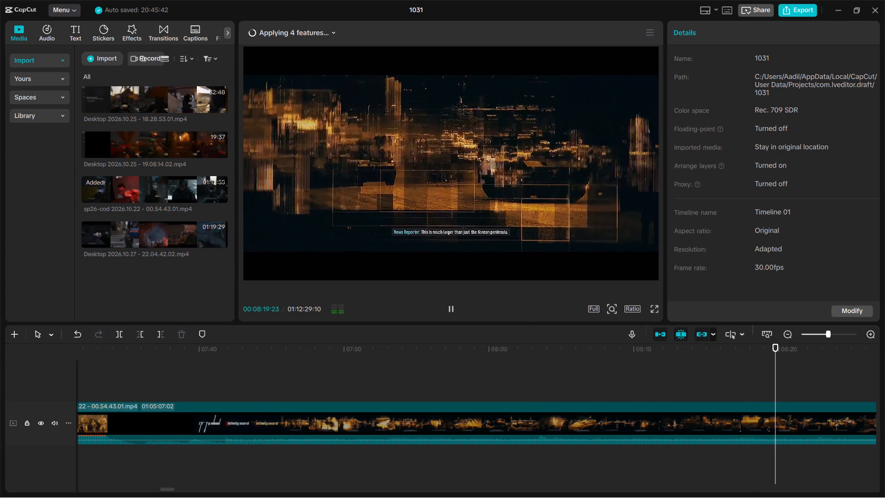
pyautogui.hscroll(-7, 808, 352)
pyautogui.hscroll(-3, 442, 390)
pyautogui.click(461, 347)
pyautogui.click(702, 347)
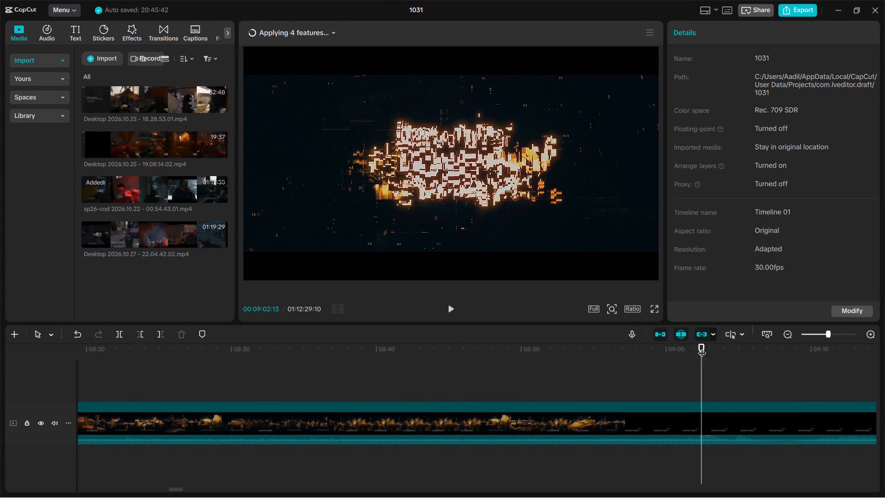
pyautogui.hscroll(-9, 727, 352)
pyautogui.click(492, 347)
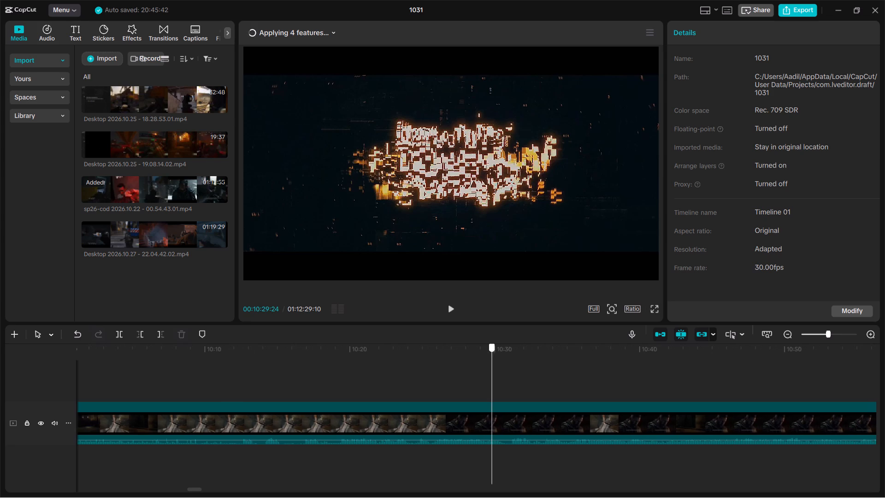
pyautogui.click(367, 349)
# Split the clip at 00:09:06:03, in the black between the Modern Warfare title and the "5 DAYS BEFORE INVASION" caption.
pyautogui.moveTo(317, 350); pyautogui.dragTo(114, 358)
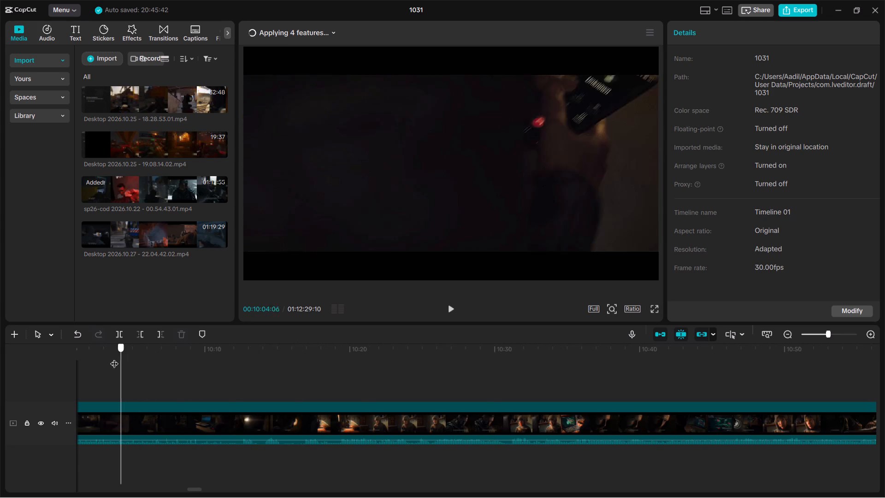
pyautogui.moveTo(114, 358); pyautogui.dragTo(598, 369)
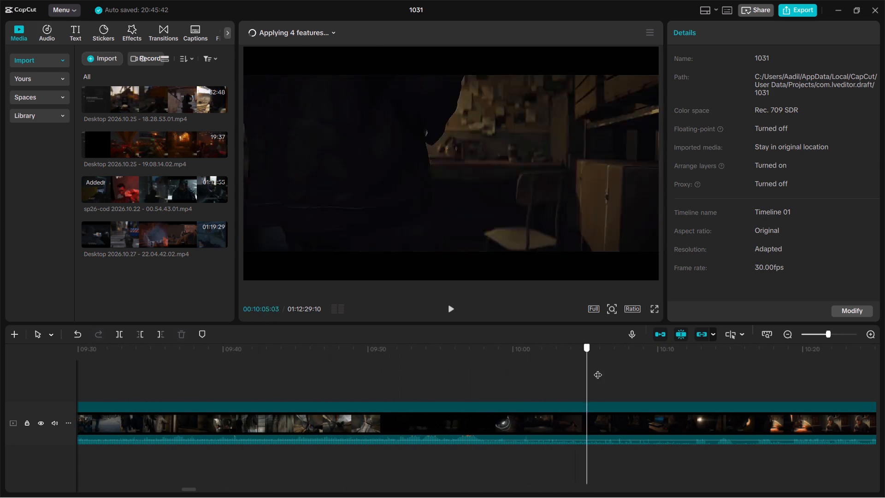
pyautogui.moveTo(598, 369); pyautogui.dragTo(525, 375)
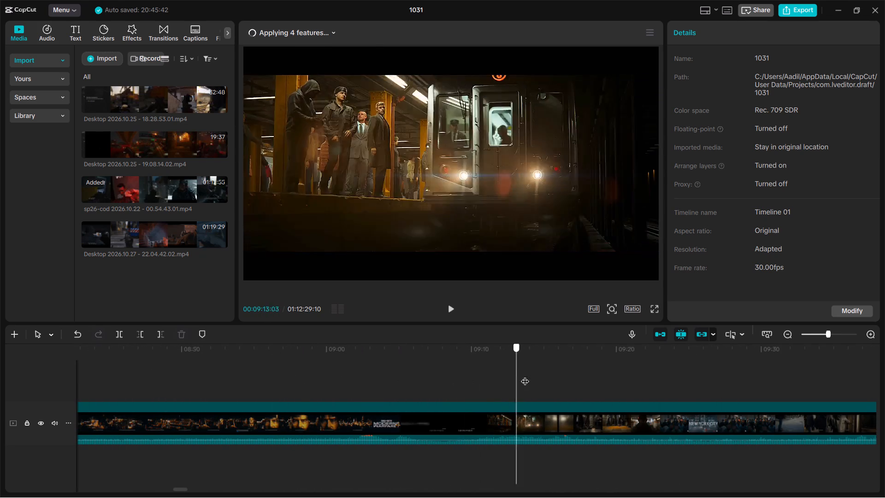
pyautogui.moveTo(525, 375); pyautogui.dragTo(380, 384)
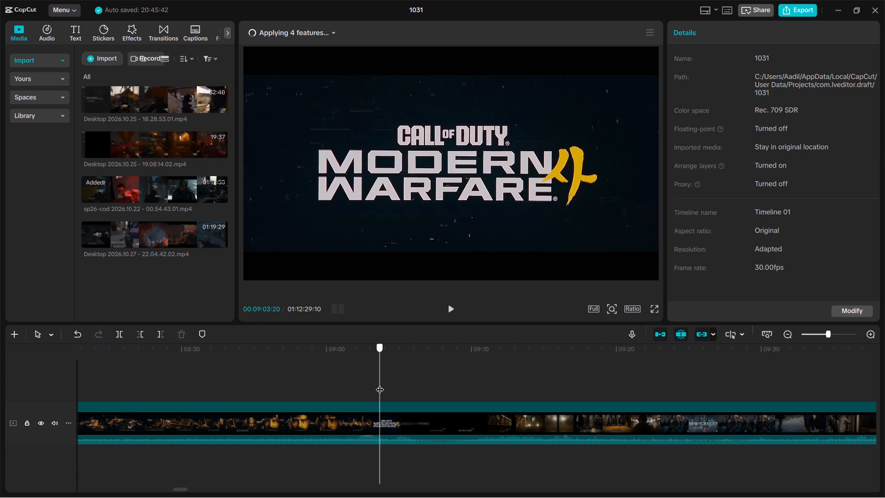
pyautogui.moveTo(380, 384); pyautogui.dragTo(407, 387)
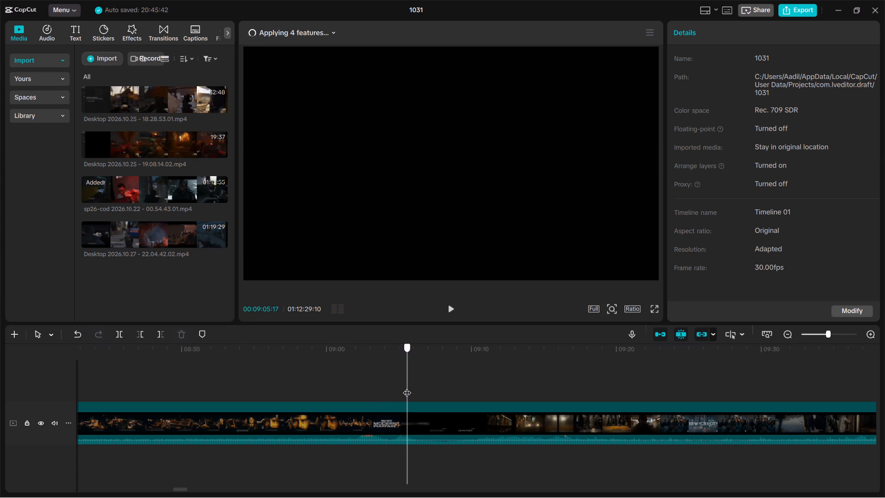
pyautogui.moveTo(407, 387); pyautogui.dragTo(421, 389)
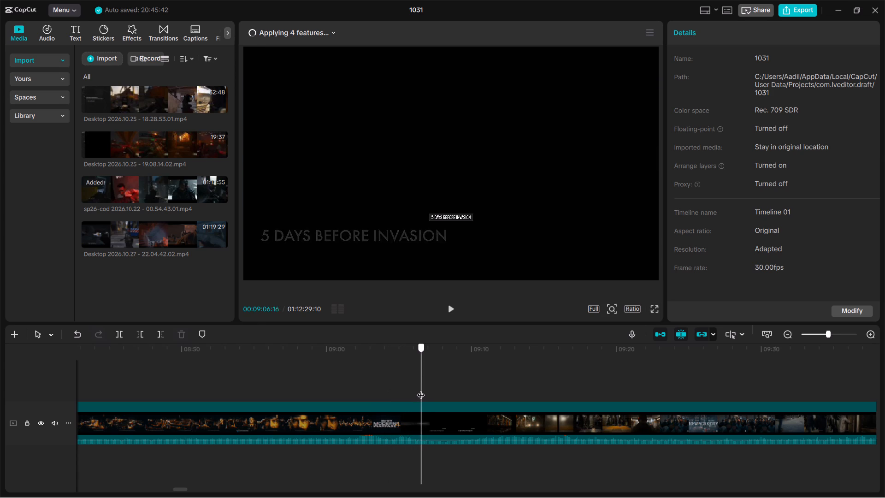
pyautogui.moveTo(421, 389); pyautogui.dragTo(415, 390)
pyautogui.press('b')
pyautogui.click(416, 419)
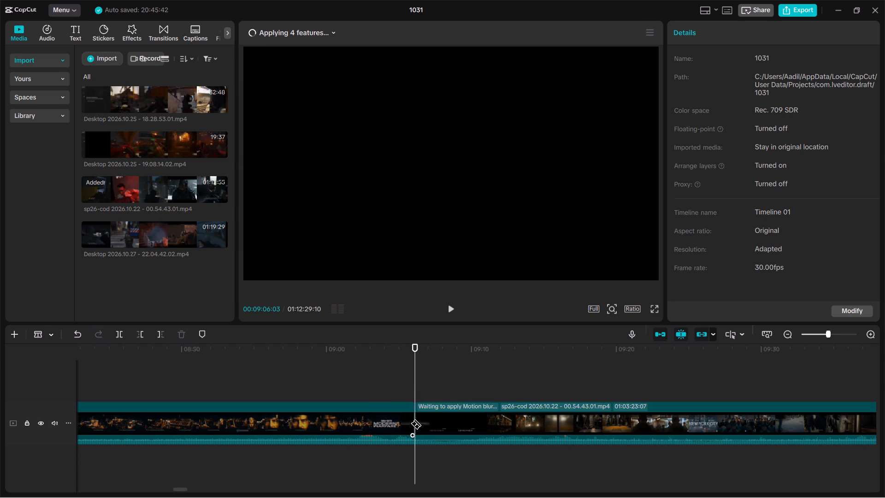
# Delete the remaining footage after the cut at 00:09:06:03 so the timeline ends following the Modern Warfare title.
pyautogui.press('a')
pyautogui.click(384, 419)
pyautogui.click(441, 415)
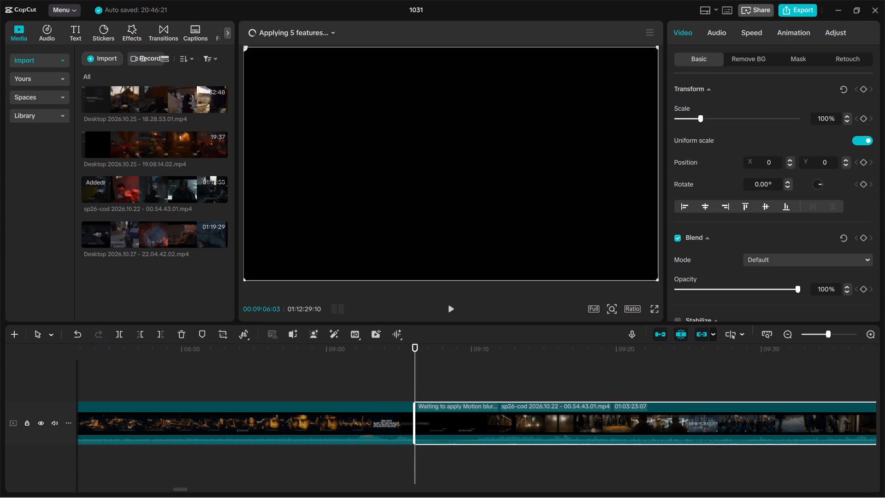
pyautogui.click(369, 423)
pyautogui.click(465, 413)
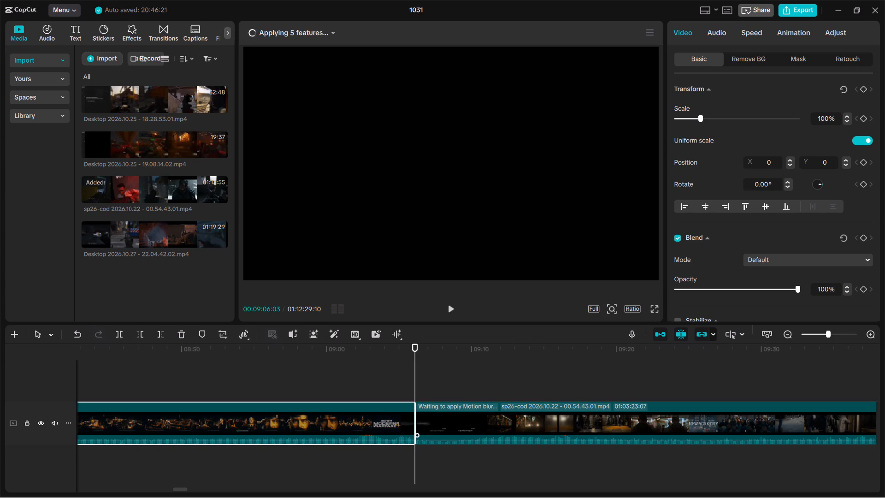
pyautogui.press('BackSpace')
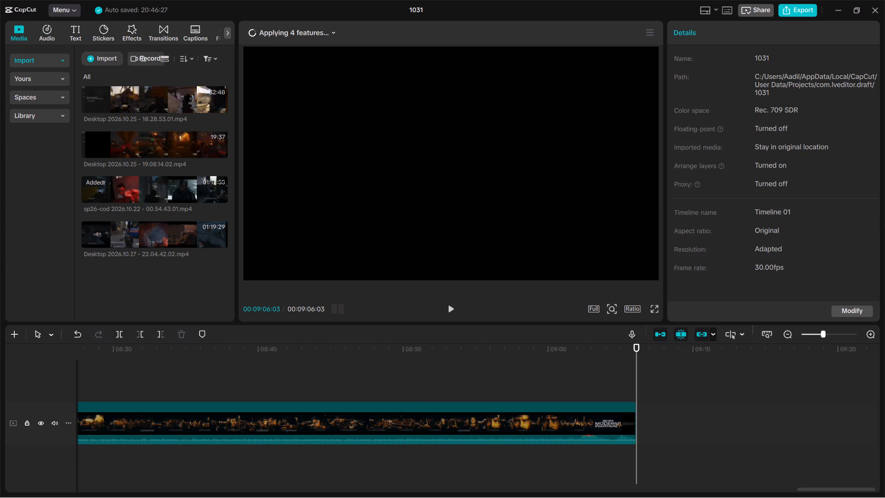
# Check the list of motion blur tasks being applied to the sp26-cod clips.
pyautogui.click(302, 34)
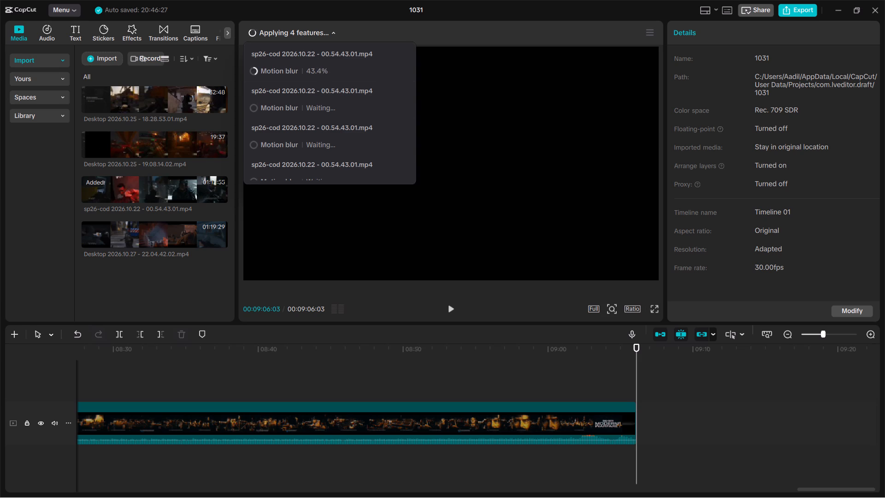
pyautogui.scroll(-4, 348, 133)
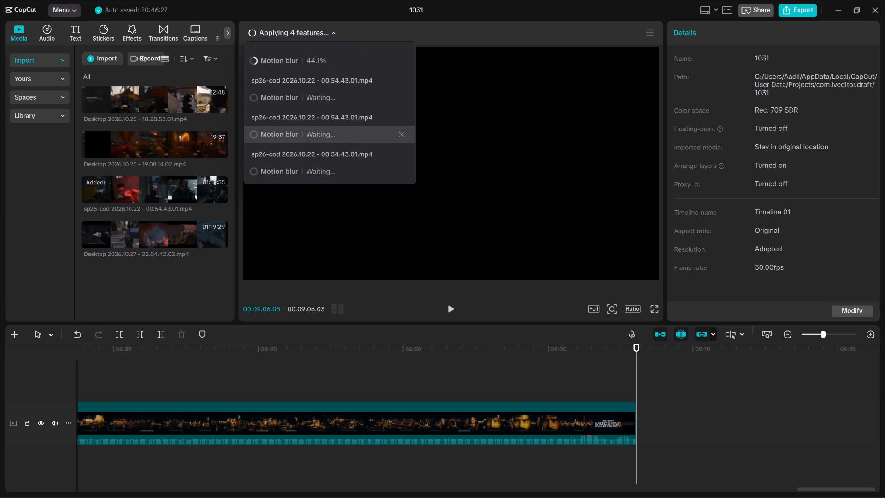
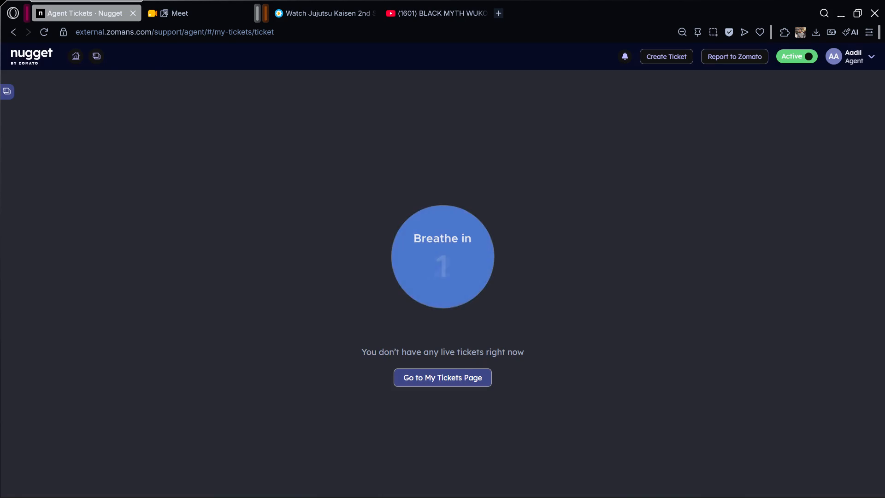
# In the Nugget support page in the Opera GX browser, open the All Assigned tickets view to check for tickets.
pyautogui.click(93, 58)
pyautogui.click(259, 202)
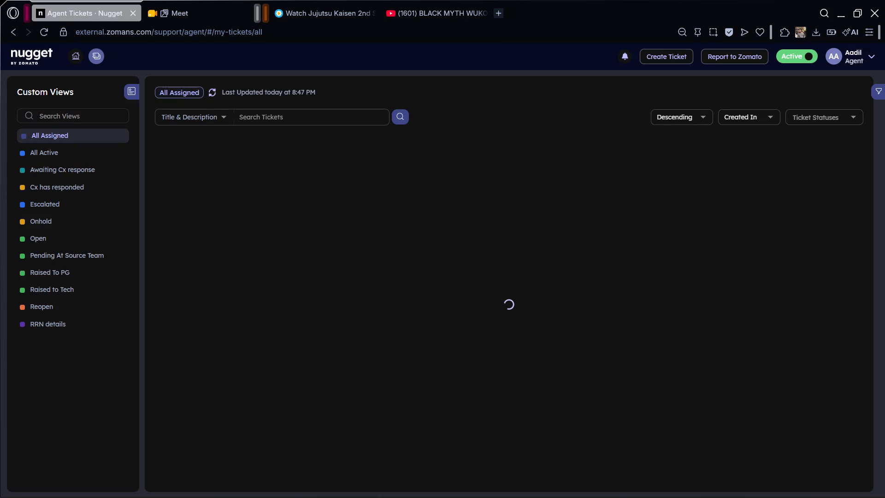
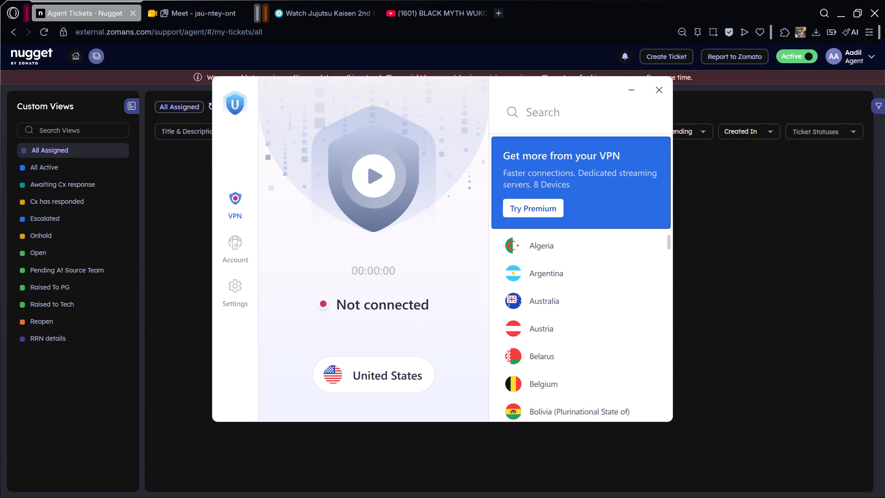
# Minimize the VPN window and return to the All Assigned tickets view in the Opera GX browser.
pyautogui.click(639, 87)
pyautogui.click(472, 177)
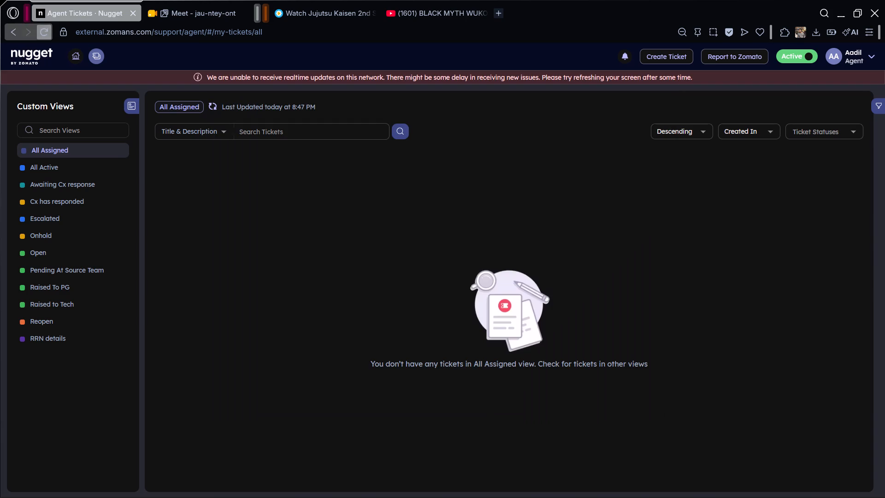
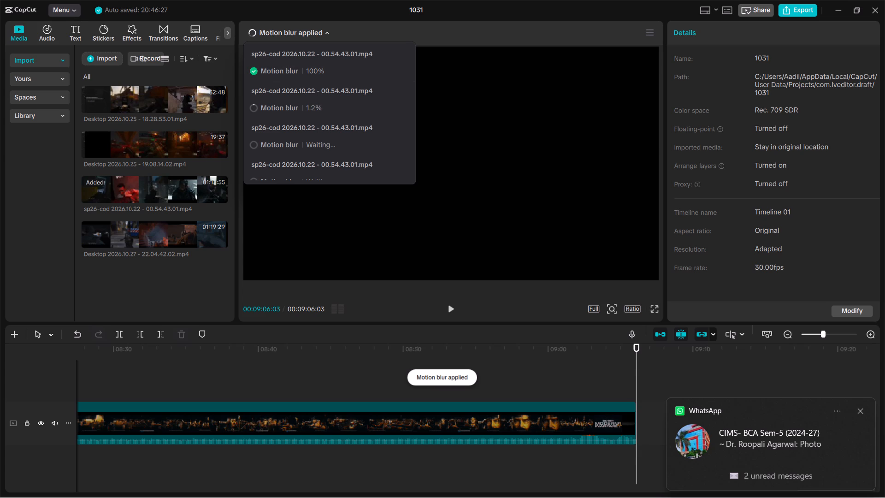
# Review the edited timeline from the beginning, playing short portions of the gameplay up to about the 58-second mark.
pyautogui.moveTo(181, 348); pyautogui.dragTo(49, 358)
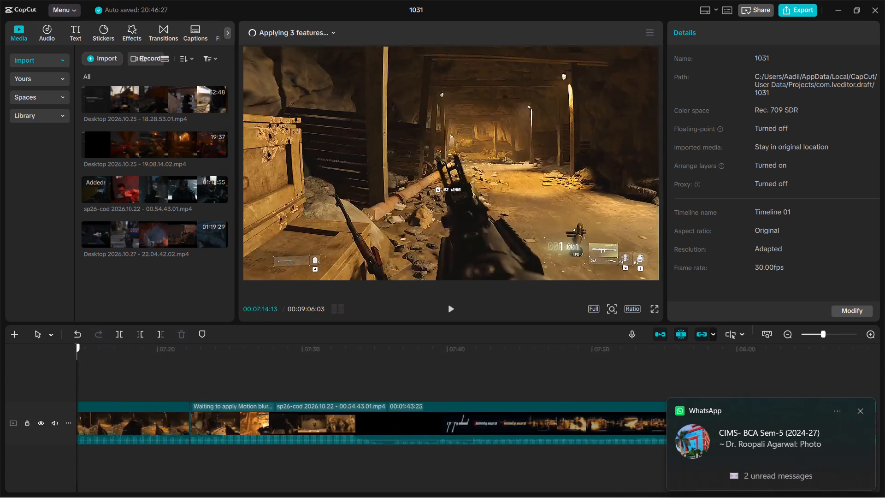
pyautogui.moveTo(49, 358); pyautogui.dragTo(47, 359)
pyautogui.moveTo(821, 335); pyautogui.dragTo(811, 335)
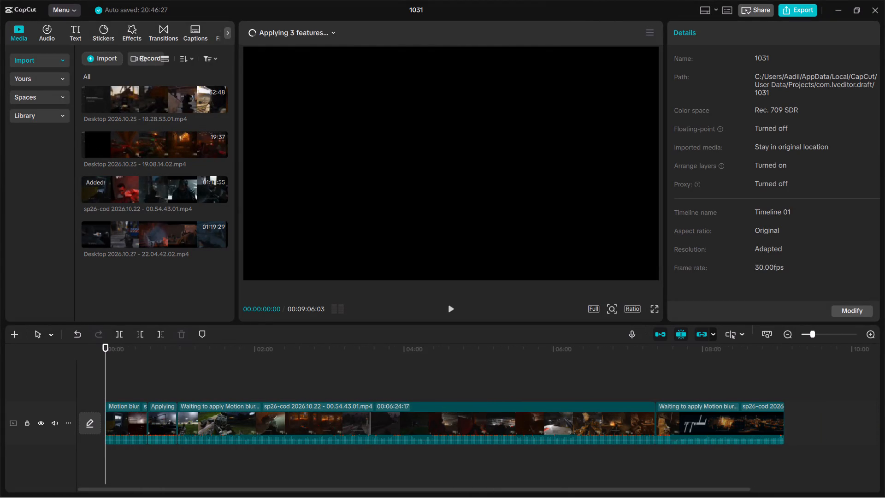
pyautogui.moveTo(112, 355); pyautogui.dragTo(108, 355)
pyautogui.press('space')
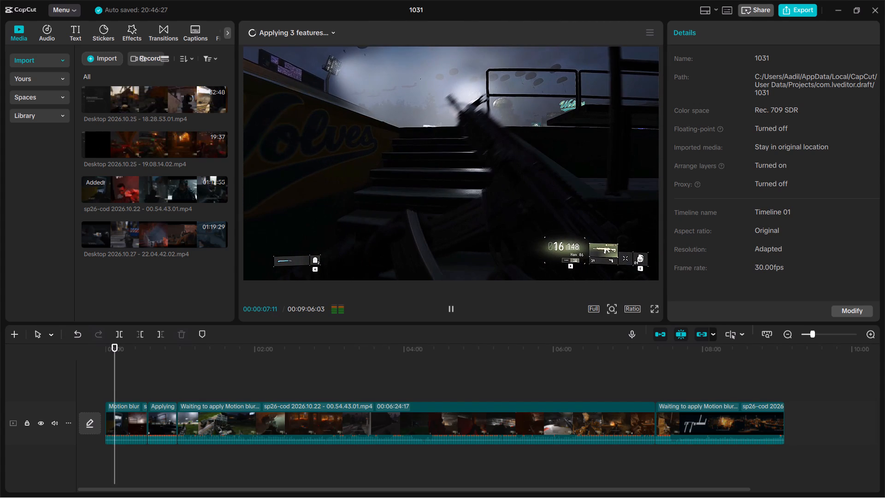
pyautogui.press('space')
pyautogui.press('space')
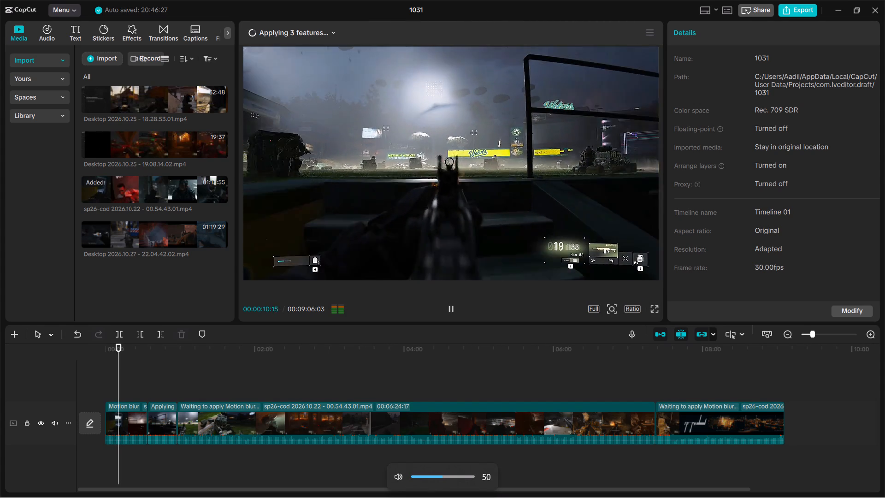
pyautogui.click(121, 352)
pyautogui.click(132, 351)
pyautogui.press('space')
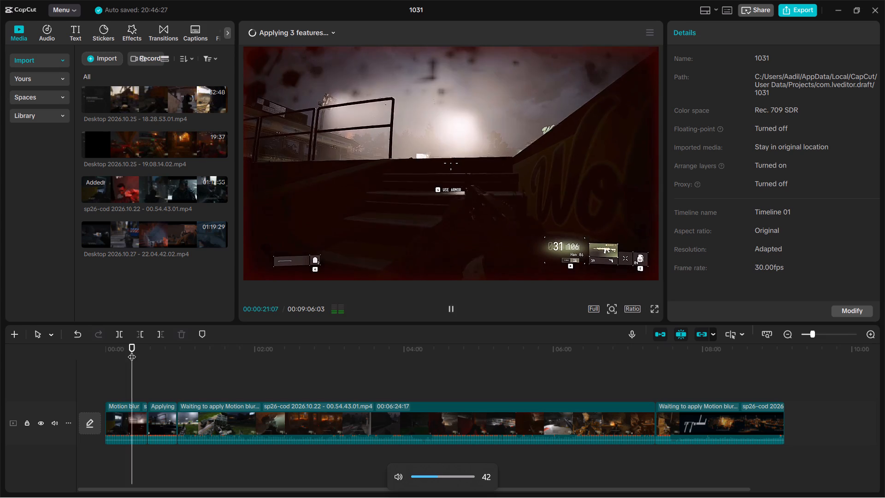
pyautogui.press('space')
pyautogui.press('space')
pyautogui.click(151, 351)
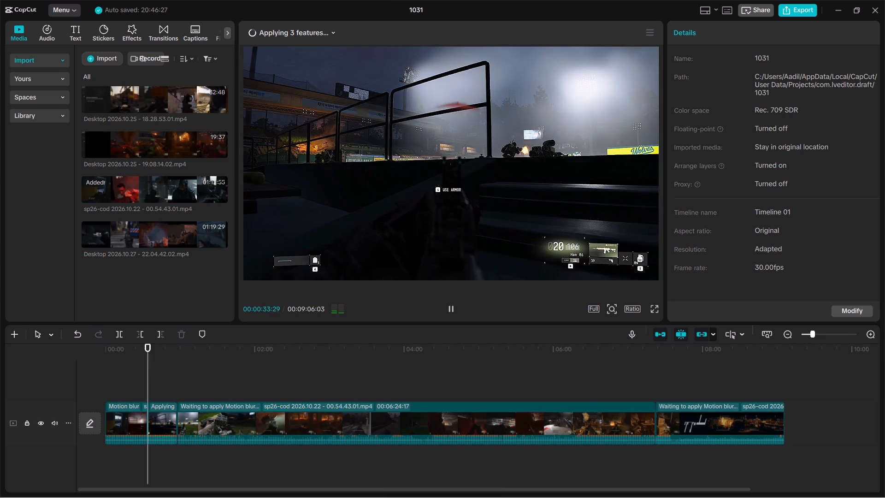
pyautogui.press('space')
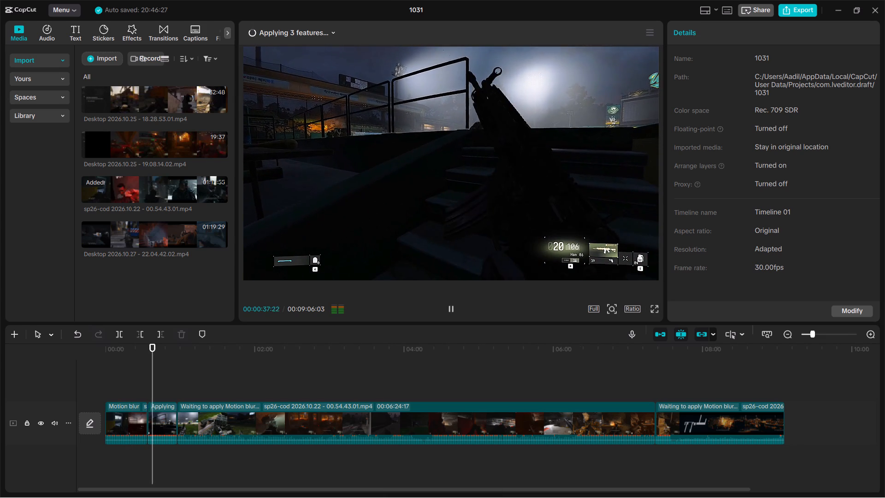
pyautogui.press('space')
pyautogui.click(177, 349)
pyautogui.press('space')
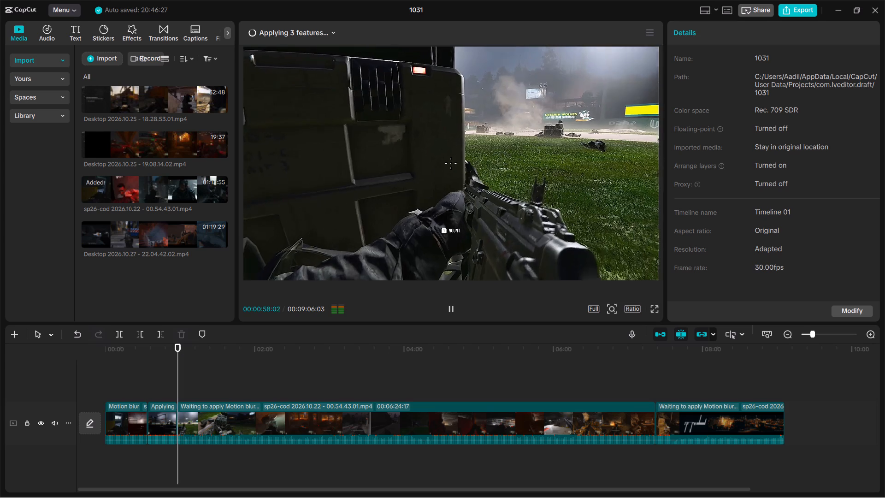
pyautogui.press('space')
# Check the motion blur processing progress of the sp26-cod clip segments.
pyautogui.click(299, 32)
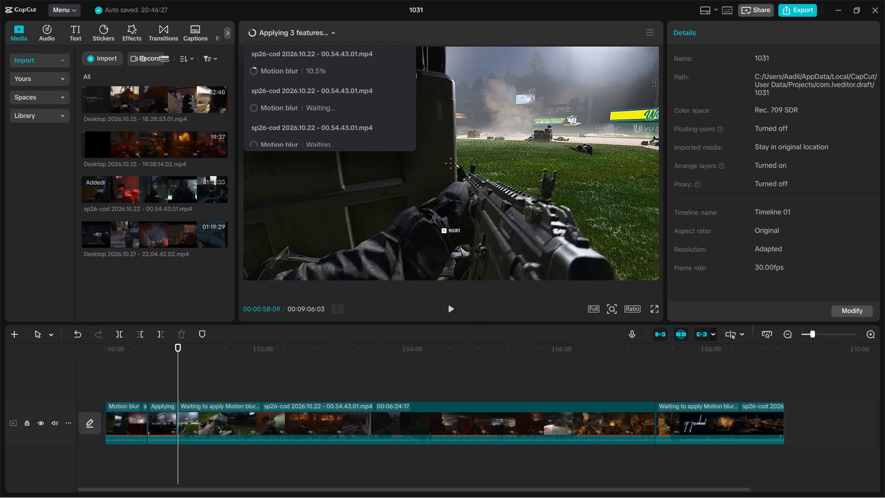
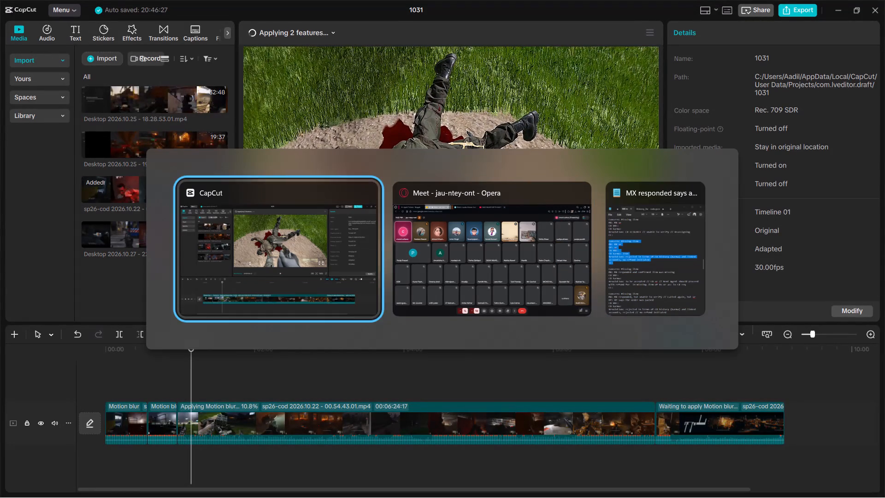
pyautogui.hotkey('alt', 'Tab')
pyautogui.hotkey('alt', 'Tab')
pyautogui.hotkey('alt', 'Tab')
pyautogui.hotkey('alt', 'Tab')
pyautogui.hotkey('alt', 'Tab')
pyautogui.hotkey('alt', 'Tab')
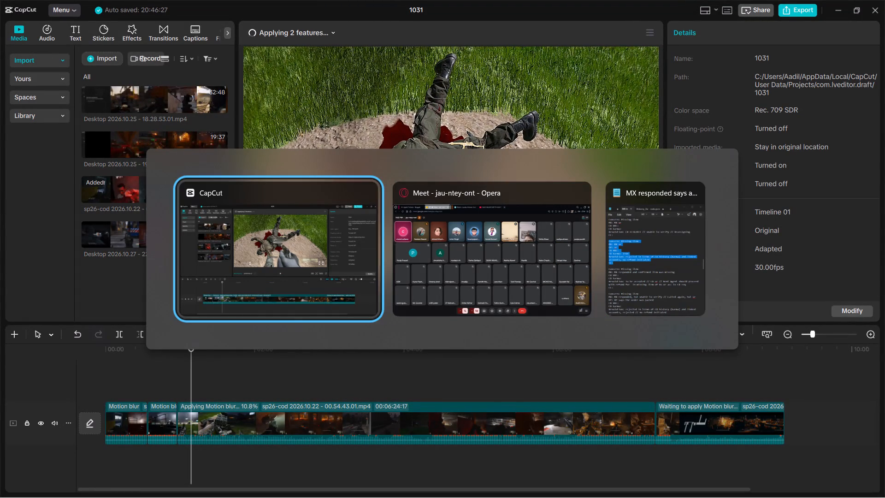
# Check the processing progress of the motion blur on the two remaining sp26-cod clip segments.
pyautogui.click(304, 36)
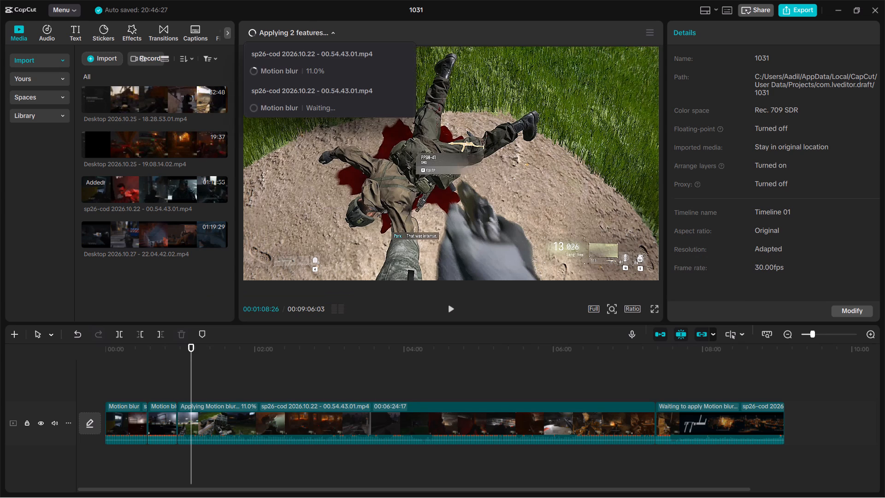
pyautogui.click(308, 34)
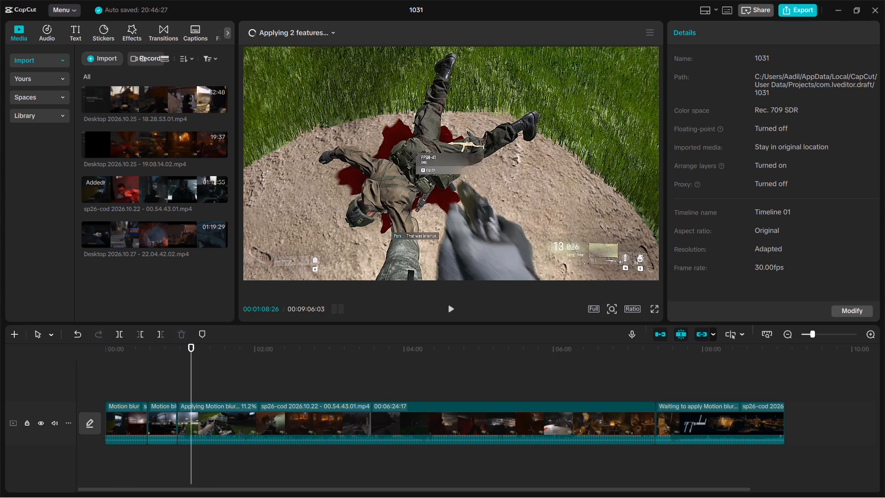
# Browse the trending transitions and preview the Overlapping transition.
pyautogui.click(159, 33)
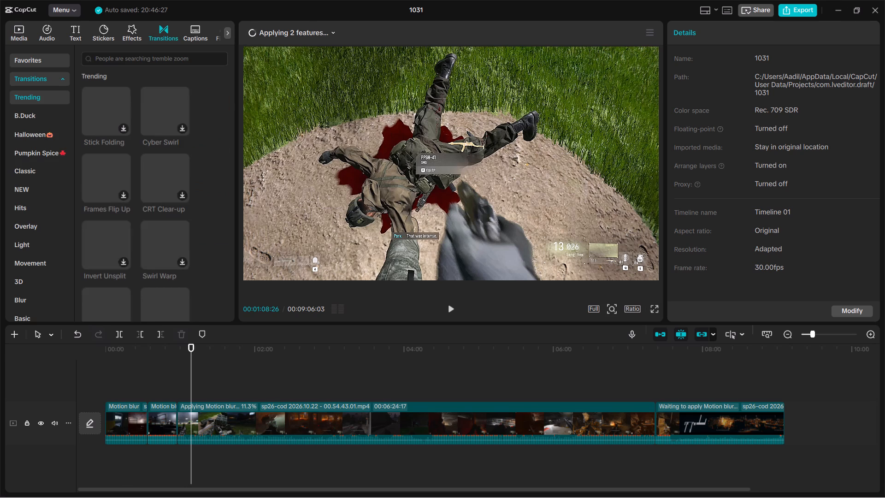
pyautogui.scroll(-4, 138, 233)
pyautogui.scroll(1, 138, 233)
pyautogui.scroll(-2, 138, 233)
pyautogui.scroll(1, 137, 233)
pyautogui.scroll(-5, 137, 233)
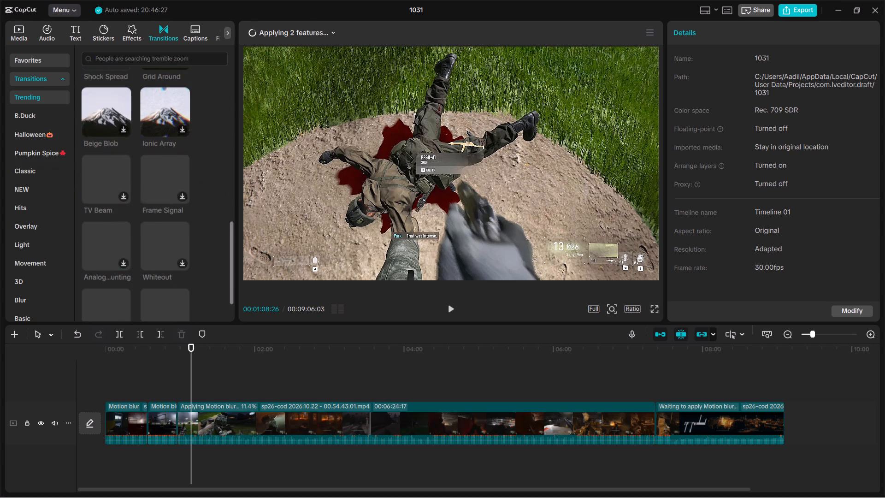
pyautogui.scroll(1, 137, 232)
pyautogui.scroll(-2, 137, 232)
pyautogui.scroll(1, 137, 232)
pyautogui.scroll(-6, 137, 232)
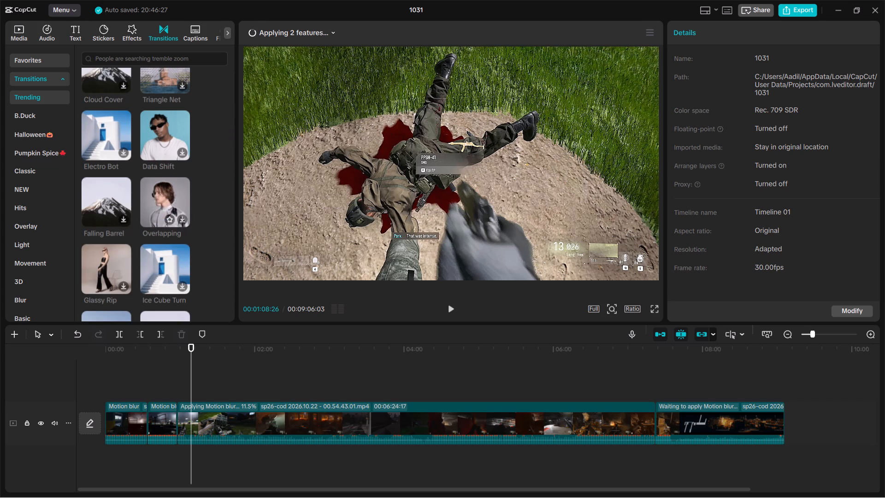
pyautogui.click(185, 219)
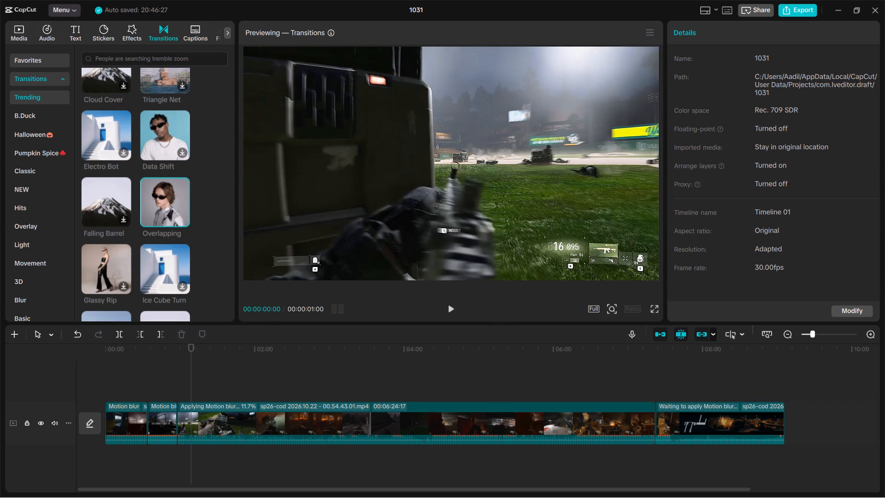
# Look through more of the trending transitions for one that suits the gameplay clip's cuts.
pyautogui.scroll(-1, 197, 207)
pyautogui.scroll(8, 197, 207)
pyautogui.scroll(-2, 197, 207)
pyautogui.scroll(2, 197, 207)
pyautogui.scroll(-2, 197, 207)
pyautogui.scroll(4, 197, 207)
pyautogui.scroll(-3, 197, 207)
pyautogui.scroll(2, 197, 207)
pyautogui.scroll(-1, 197, 207)
pyautogui.scroll(1, 197, 207)
pyautogui.scroll(-1, 197, 207)
pyautogui.scroll(3, 197, 207)
pyautogui.scroll(-3, 197, 207)
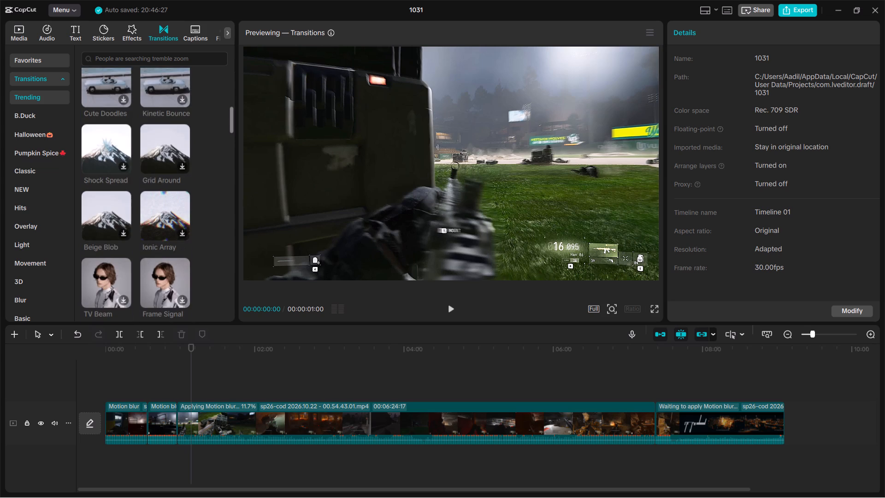
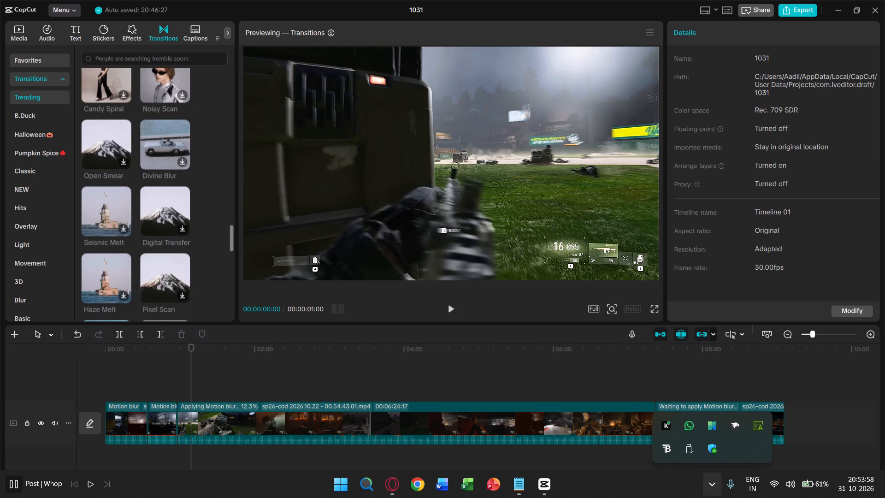
# Browse the full list of trending transitions for one that suits the gameplay clip's cuts.
pyautogui.scroll(-8, 216, 178)
pyautogui.scroll(2, 212, 178)
pyautogui.scroll(-1, 211, 178)
pyautogui.scroll(2, 211, 178)
pyautogui.scroll(-6, 211, 178)
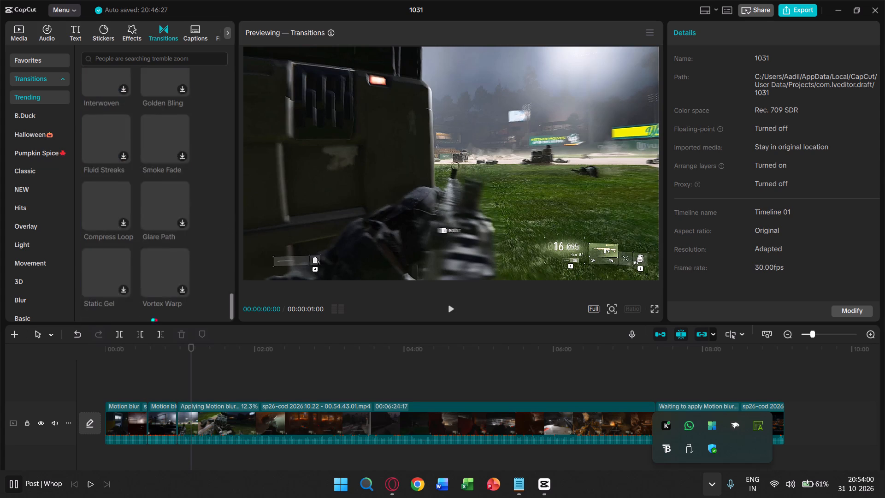
pyautogui.scroll(-3, 211, 178)
pyautogui.scroll(2, 211, 179)
pyautogui.scroll(-1, 211, 179)
pyautogui.scroll(1, 211, 179)
pyautogui.scroll(-13, 211, 179)
pyautogui.scroll(1, 210, 179)
pyautogui.scroll(-6, 210, 179)
pyautogui.scroll(4, 210, 179)
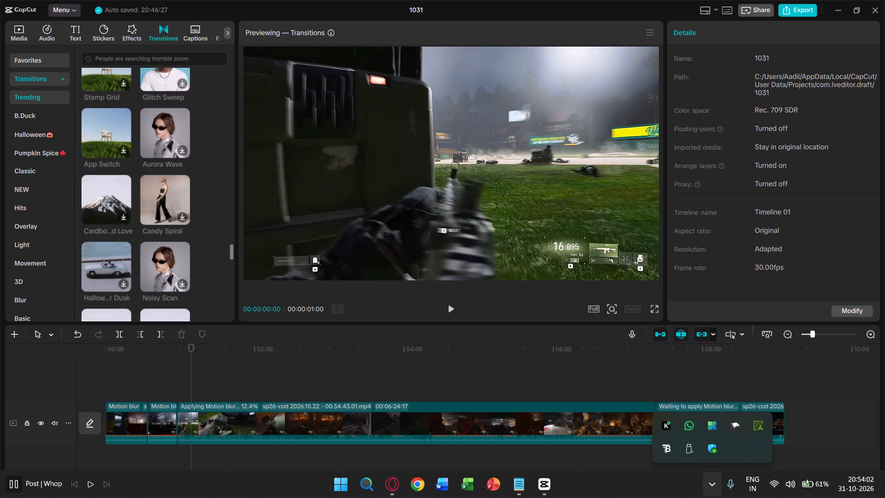
pyautogui.scroll(-3, 210, 178)
pyautogui.scroll(12, 210, 178)
pyautogui.scroll(-1, 210, 178)
pyautogui.scroll(1, 210, 178)
pyautogui.scroll(-1, 210, 178)
pyautogui.scroll(1, 210, 178)
pyautogui.scroll(-1, 210, 178)
pyautogui.scroll(4, 210, 178)
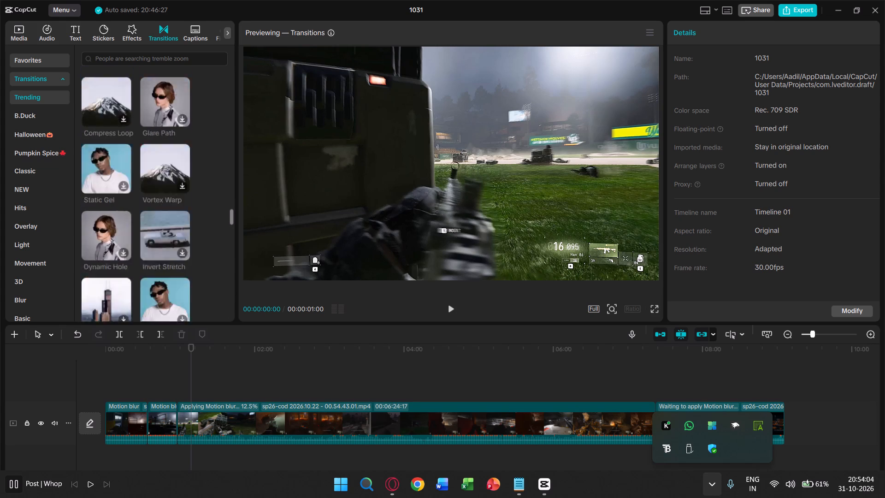
pyautogui.scroll(1, 210, 178)
pyautogui.scroll(-1, 210, 178)
pyautogui.scroll(14, 210, 178)
pyautogui.scroll(-1, 210, 178)
pyautogui.scroll(11, 210, 178)
pyautogui.scroll(-1, 210, 178)
pyautogui.scroll(4, 210, 178)
pyautogui.scroll(-1, 210, 178)
pyautogui.scroll(2, 210, 178)
pyautogui.scroll(-1, 210, 178)
pyautogui.scroll(2, 210, 178)
pyautogui.scroll(-1, 210, 178)
pyautogui.scroll(2, 210, 178)
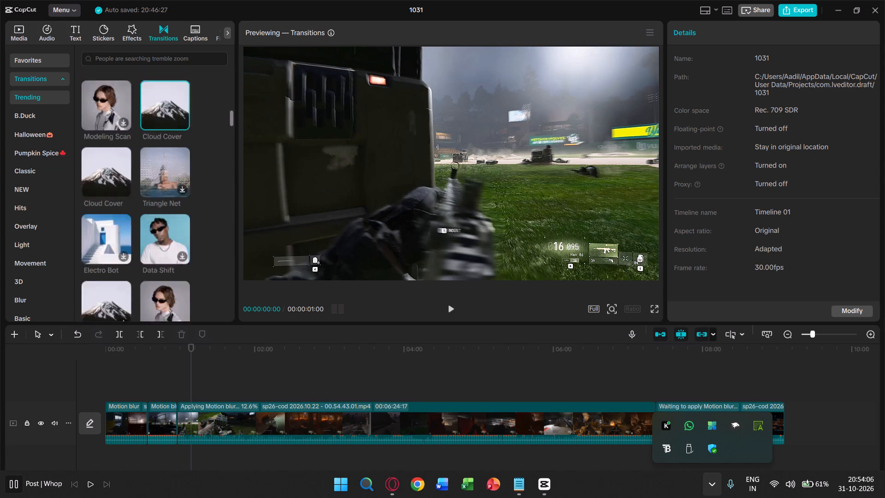
pyautogui.scroll(2, 210, 178)
pyautogui.scroll(-1, 210, 178)
pyautogui.scroll(10, 210, 178)
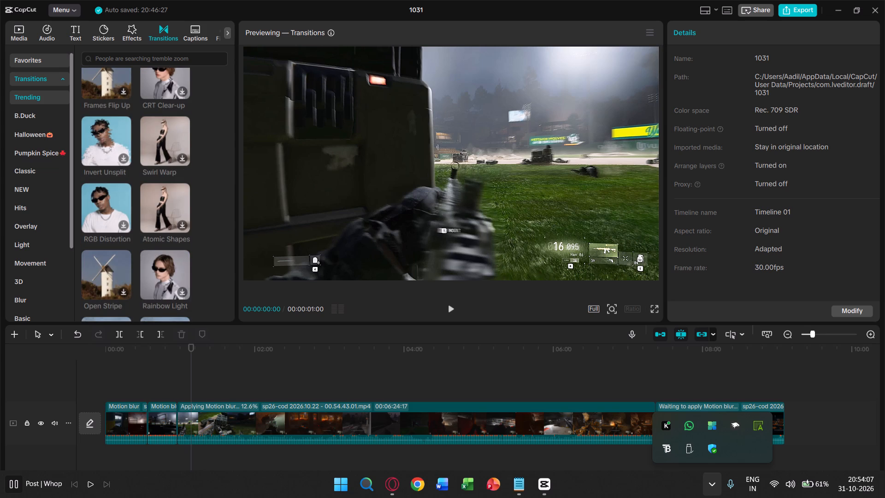
# Select the longest sp26-cod clip segment on the timeline, which is still processing motion blur.
pyautogui.click(258, 412)
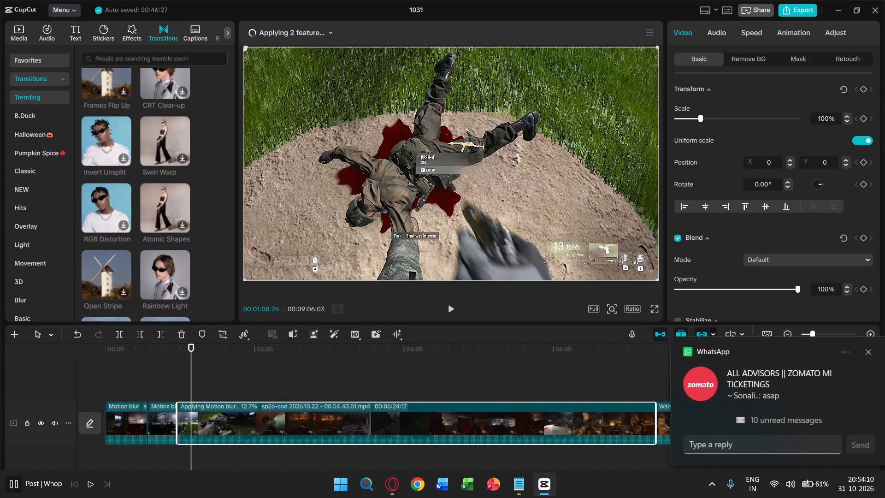
# Switch to WhatsApp by opening the new message from the Zomato MI ticketing advisors group.
pyautogui.click(749, 415)
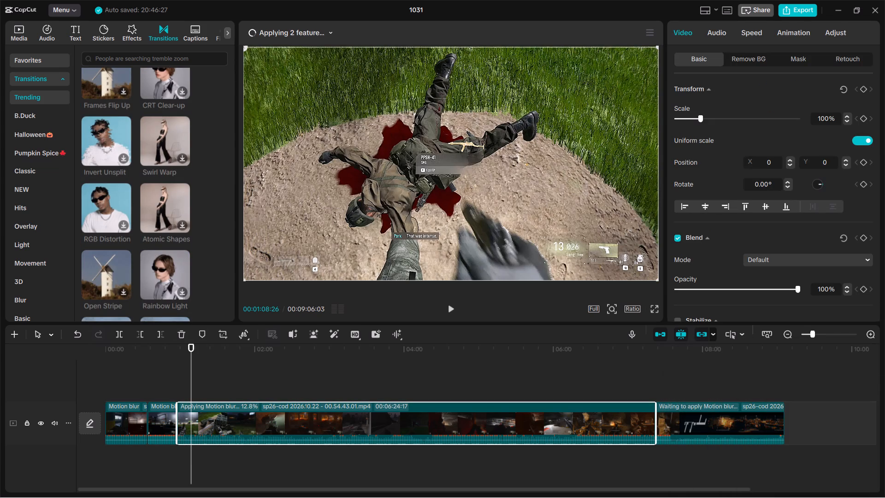